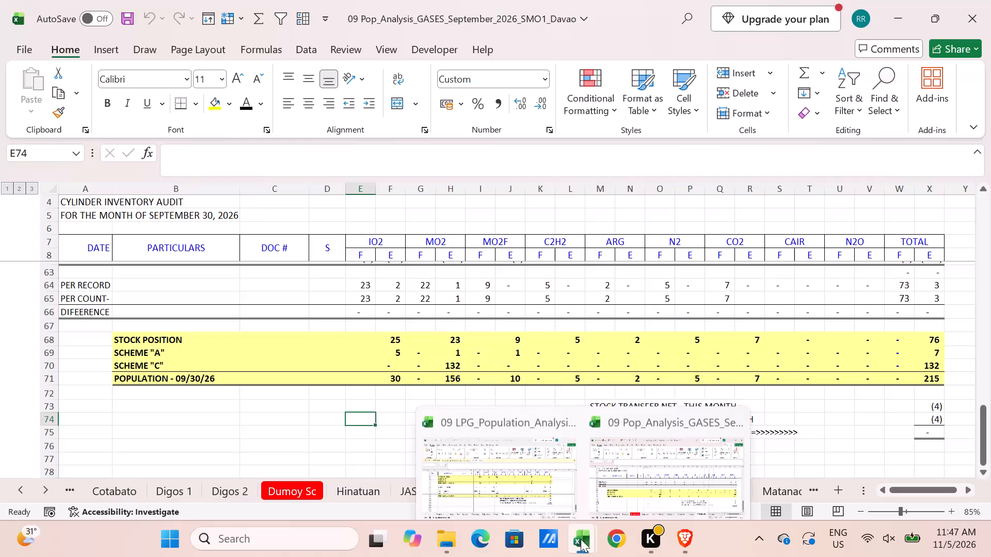
# Open the 10 2026 MATI SC workbook from the 10.2026 folder and enable editing.
pyautogui.click(581, 539)
pyautogui.click(668, 456)
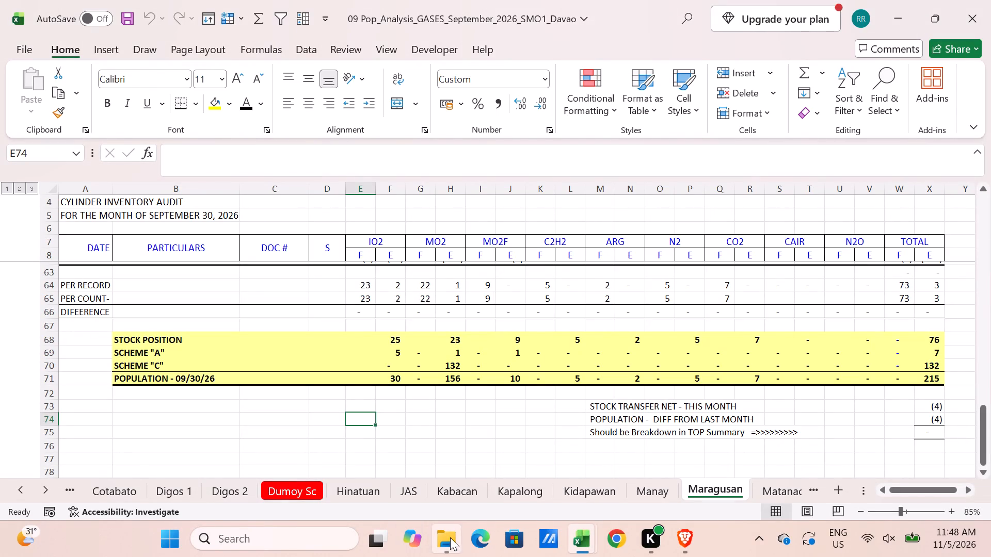
pyautogui.click(472, 466)
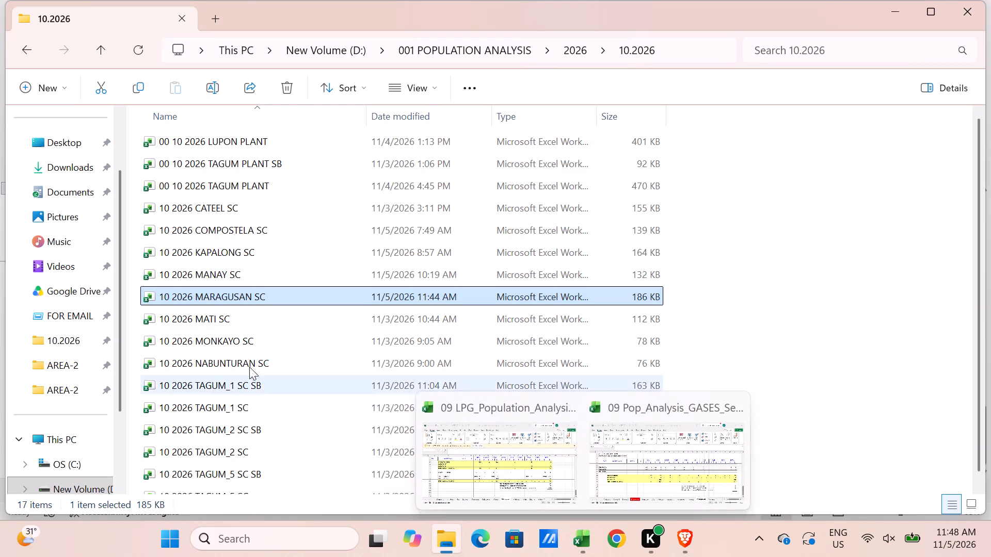
pyautogui.doubleClick(214, 313)
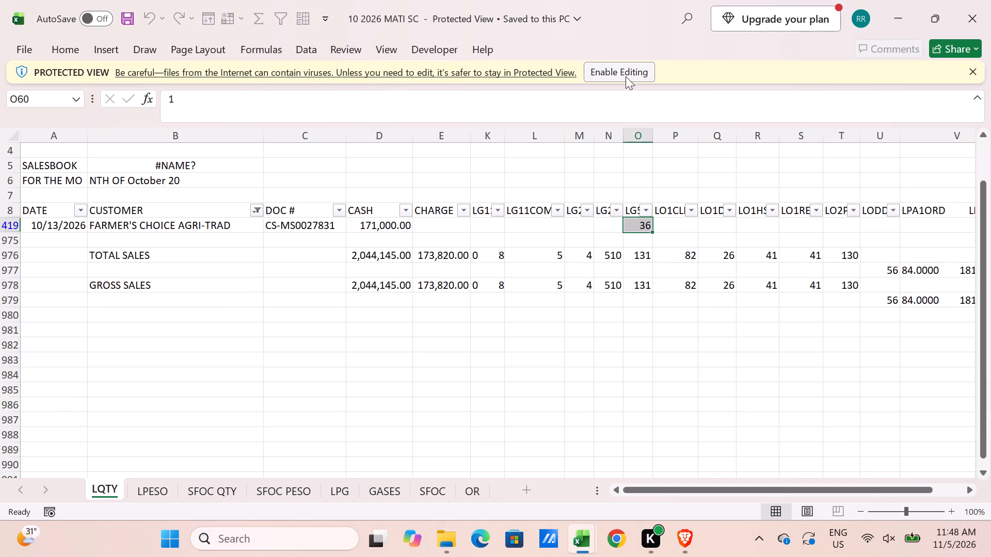
pyautogui.click(626, 76)
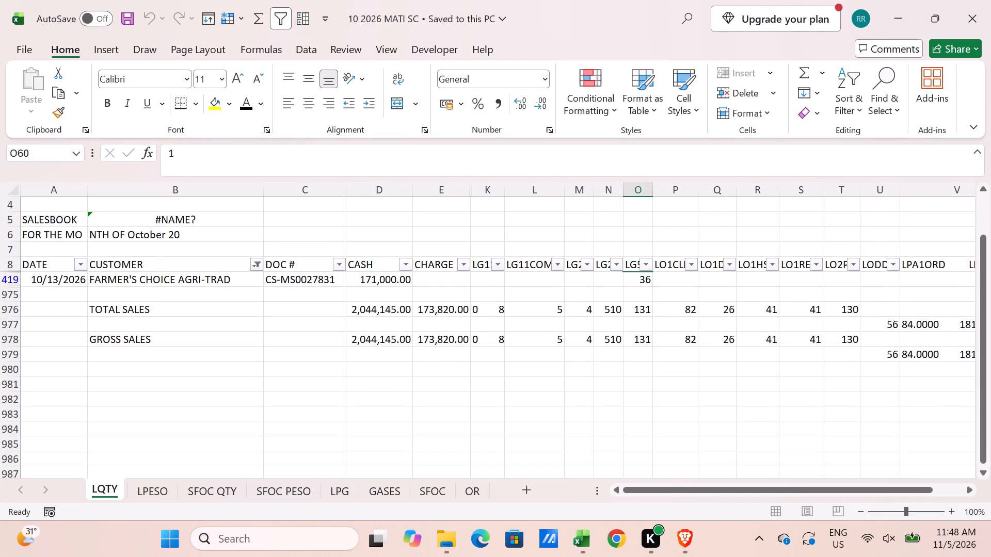
# Hide the LQTY, LPESO, SFOC QTY and SFOC PESO sheets together.
pyautogui.keyDown('ctrl'); pyautogui.click(155, 492); pyautogui.keyUp('ctrl')
pyautogui.keyDown('ctrl'); pyautogui.click(208, 488); pyautogui.keyUp('ctrl')
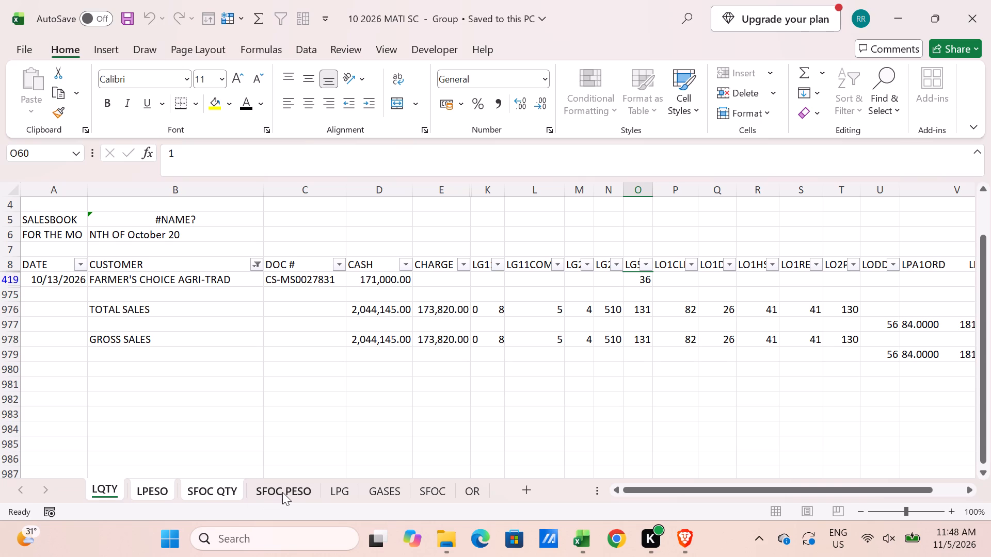
pyautogui.keyDown('ctrl'); pyautogui.click(282, 492); pyautogui.keyUp('ctrl')
pyautogui.rightClick(115, 486)
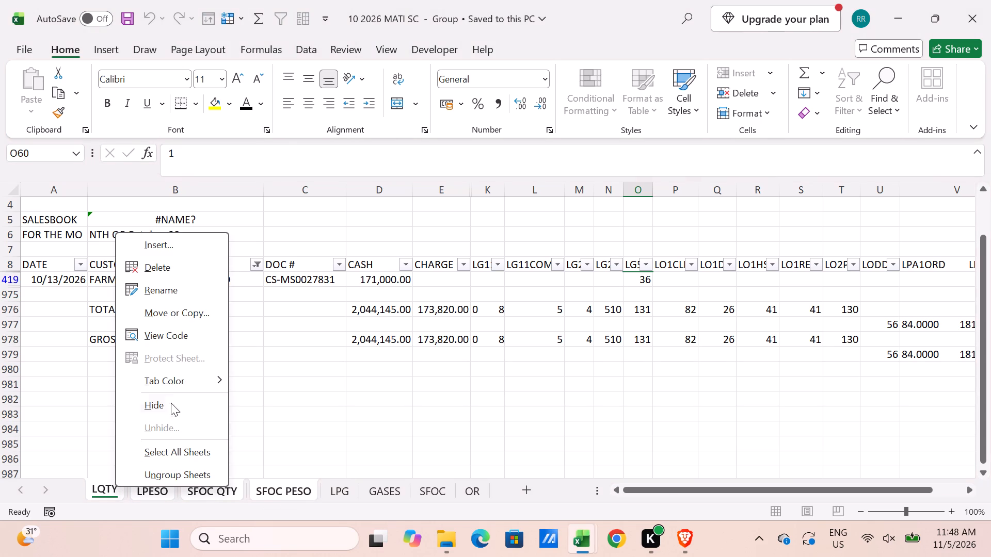
pyautogui.click(172, 409)
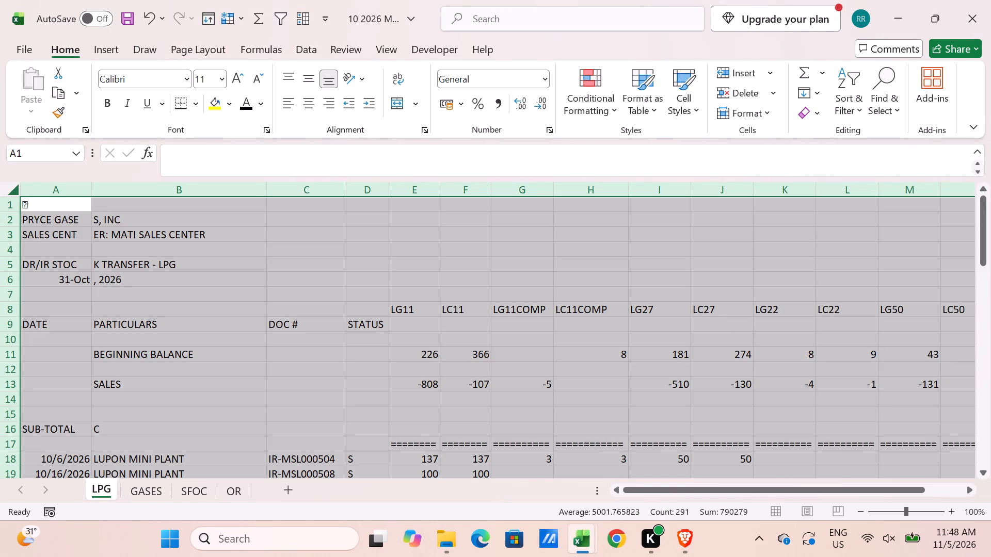
# Review the incoming and outgoing stock transfer entries on the Mati LPG sheet.
pyautogui.click(313, 407)
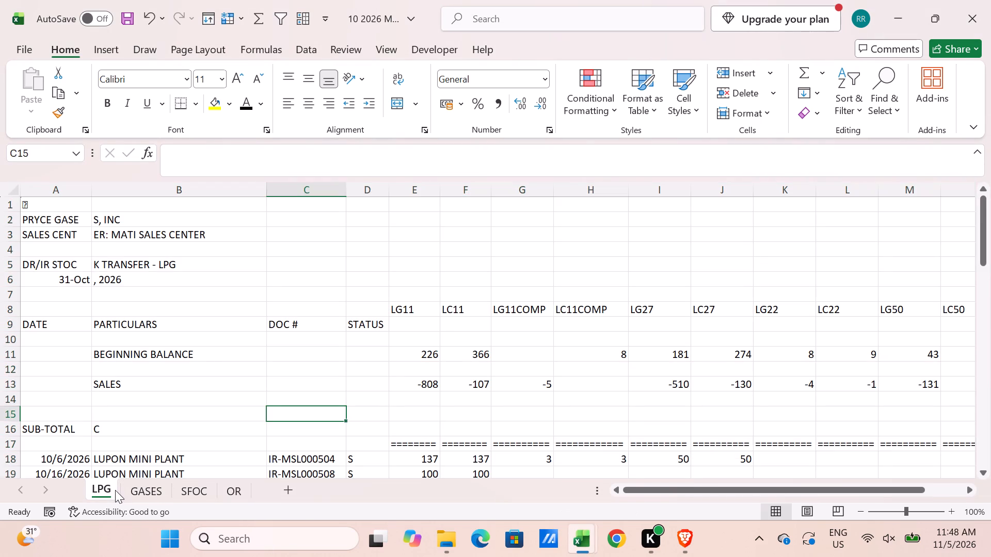
pyautogui.scroll(-9, 115, 490)
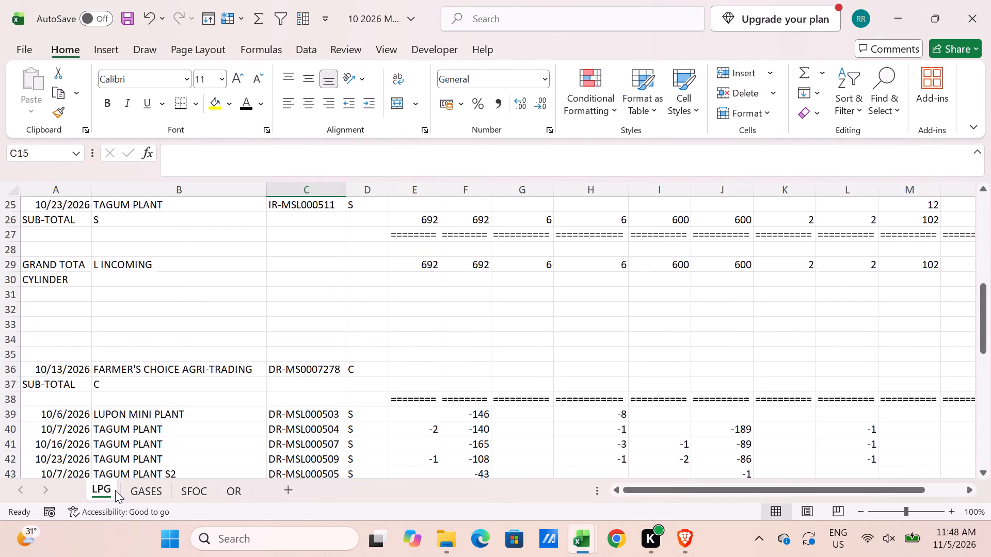
pyautogui.scroll(-4, 115, 490)
pyautogui.scroll(13, 115, 490)
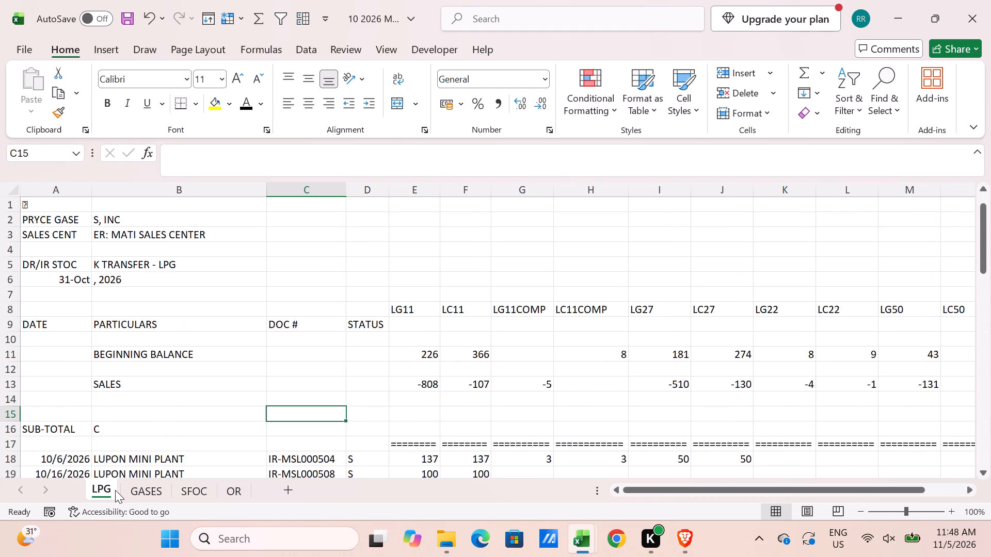
pyautogui.scroll(2, 115, 490)
pyautogui.scroll(-5, 115, 490)
# Rename the LPG sheet as L_ORIG.
pyautogui.doubleClick(102, 488)
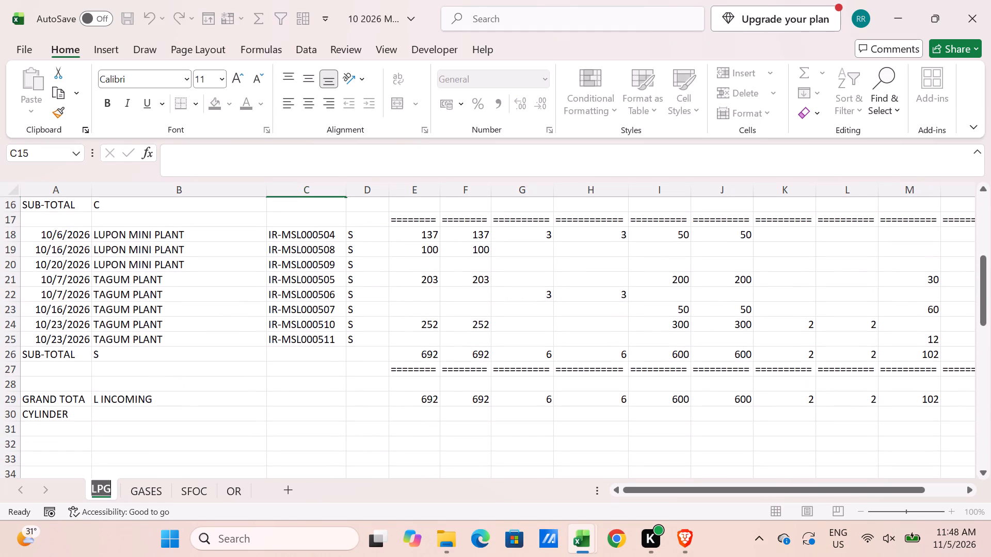
pyautogui.write('L_ORIG')
pyautogui.press('Return')
# Duplicate the L_ORIG sheet directly after the original and name the copy L_SERIES.
pyautogui.moveTo(102, 488); pyautogui.dragTo(161, 489)
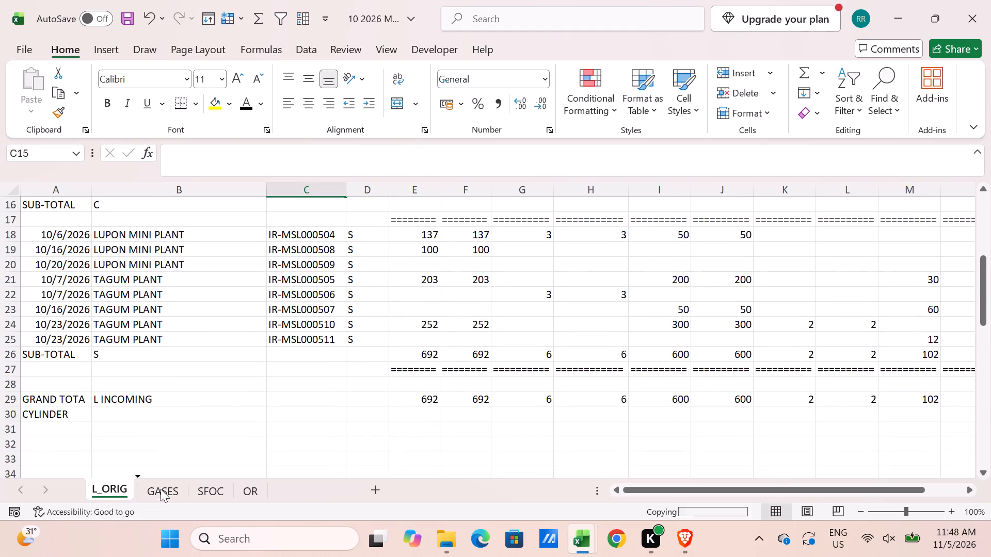
pyautogui.doubleClick(161, 489)
pyautogui.write('L_SERIES')
pyautogui.press('Return')
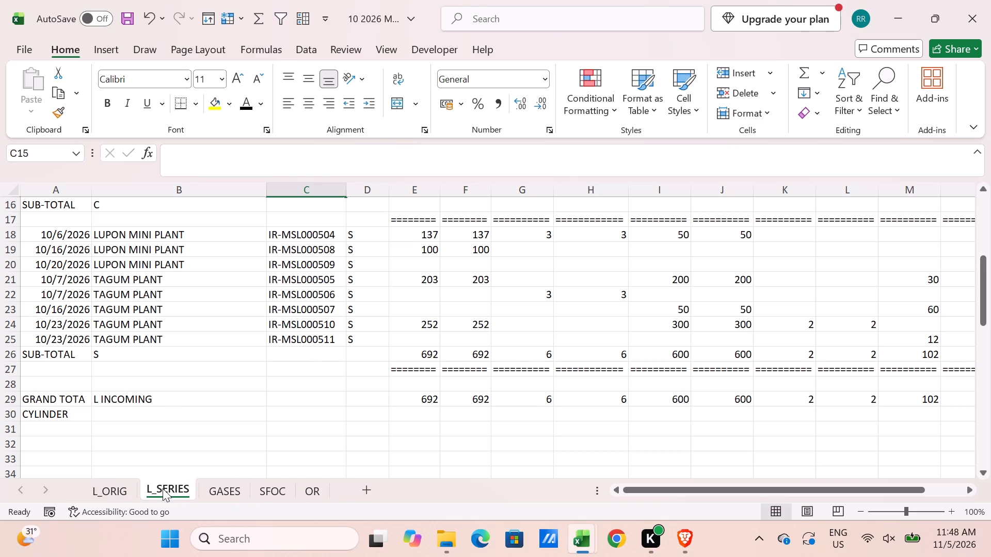
# Rename the L_SERIES sheet as SERIES.
pyautogui.scroll(1, 163, 488)
pyautogui.doubleClick(163, 488)
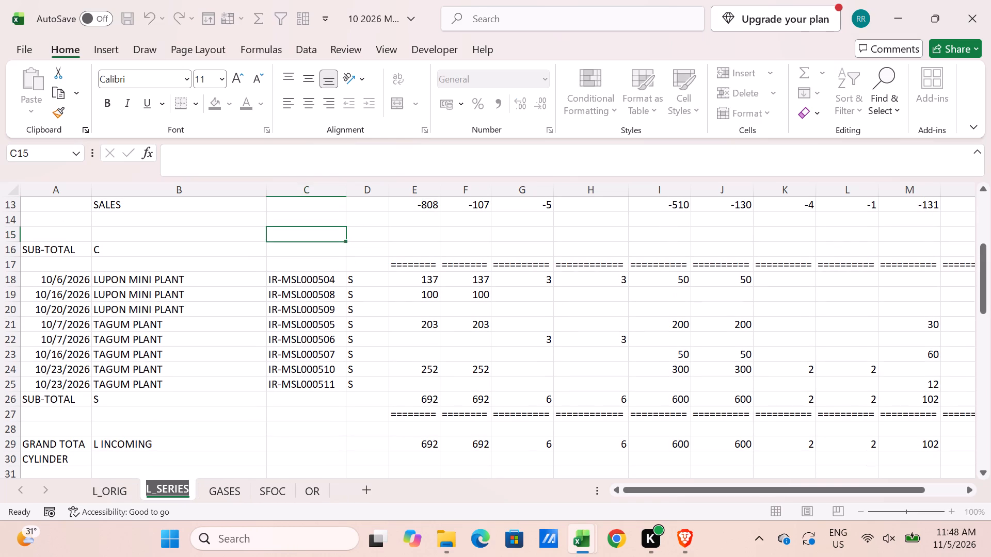
pyautogui.write('SERIES')
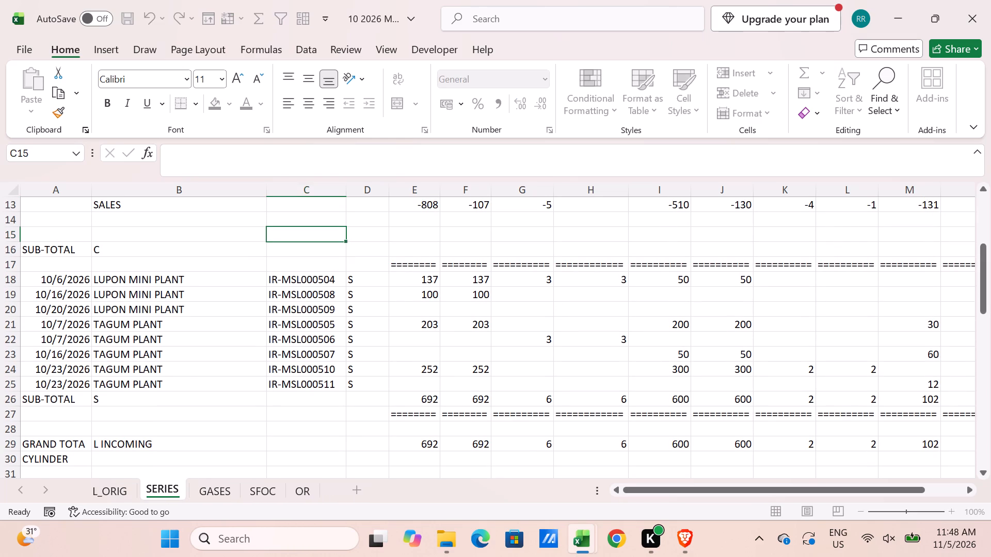
pyautogui.press('Return')
# Duplicate the GASES sheet directly after the original.
pyautogui.moveTo(213, 482); pyautogui.dragTo(259, 492)
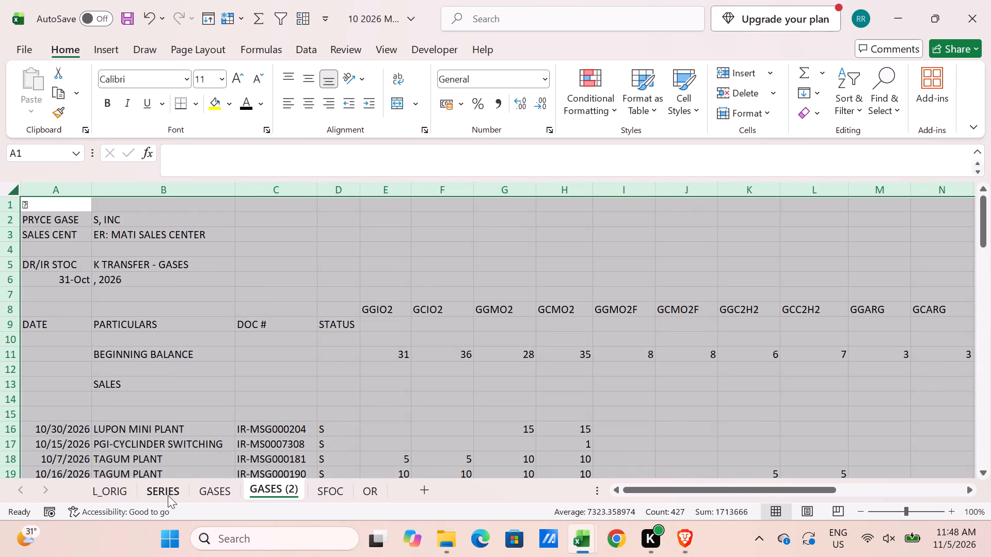
# Format column A of the SERIES sheet as dates in mm/dd/yy style and left-align it.
pyautogui.click(168, 495)
pyautogui.scroll(7, 321, 255)
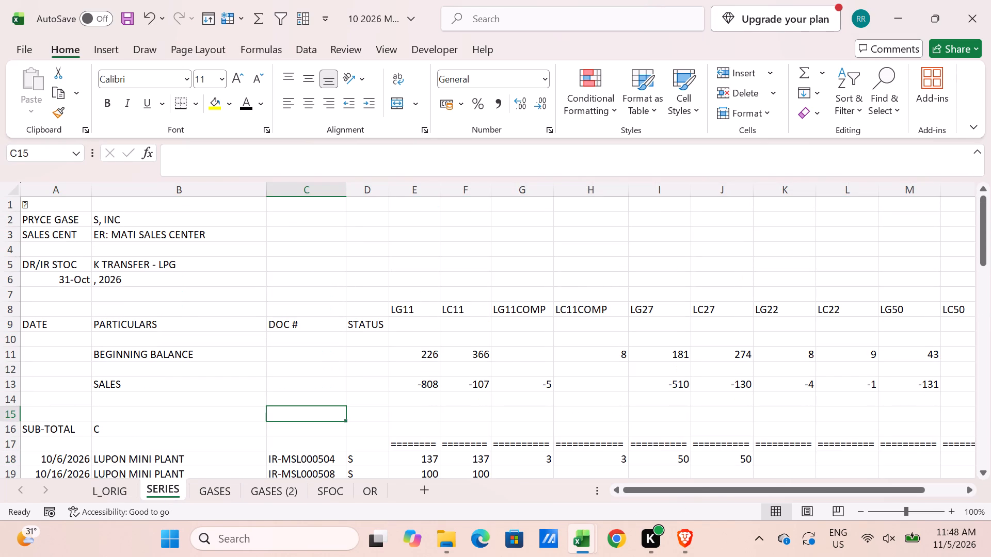
pyautogui.click(66, 192)
pyautogui.rightClick(66, 192)
pyautogui.click(115, 419)
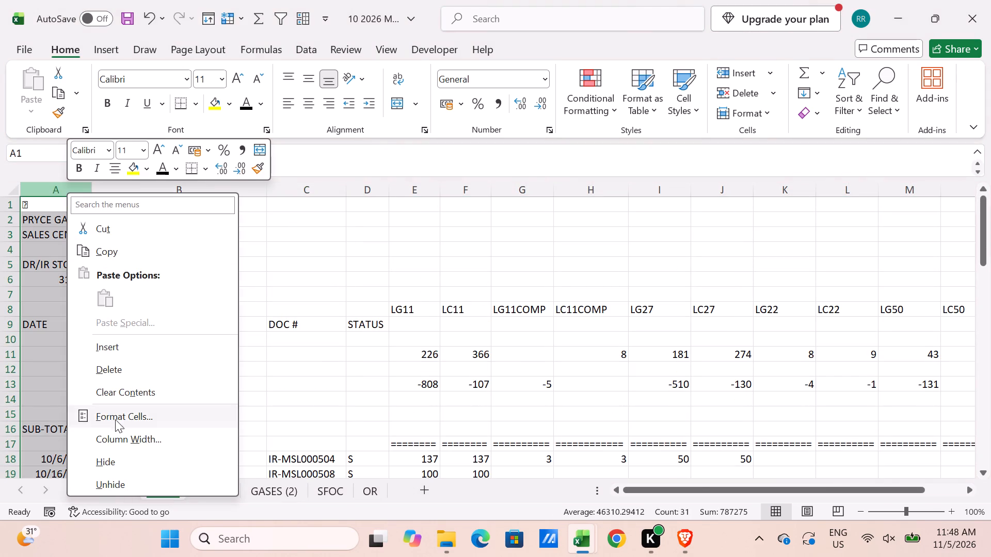
pyautogui.click(42, 154)
pyautogui.click(59, 234)
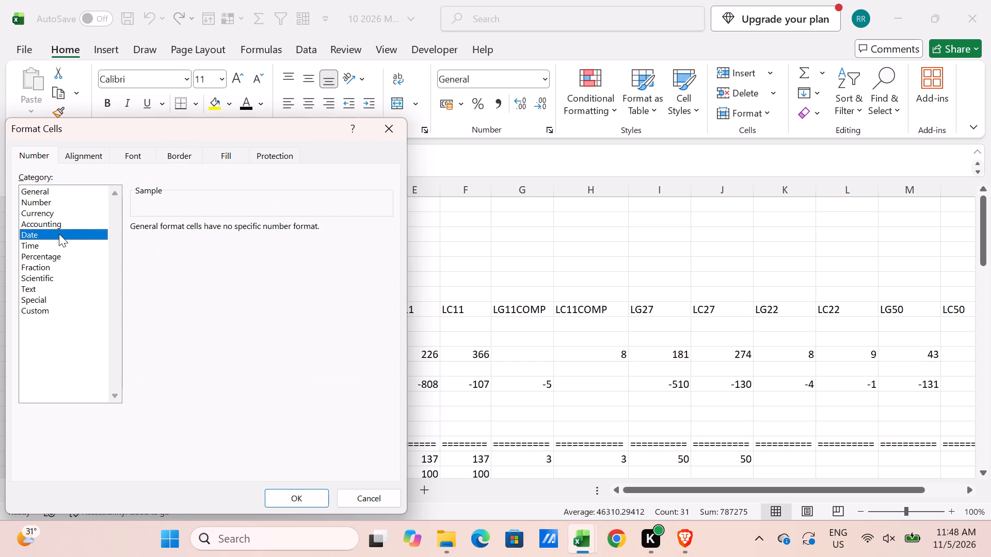
pyautogui.click(152, 286)
pyautogui.click(286, 492)
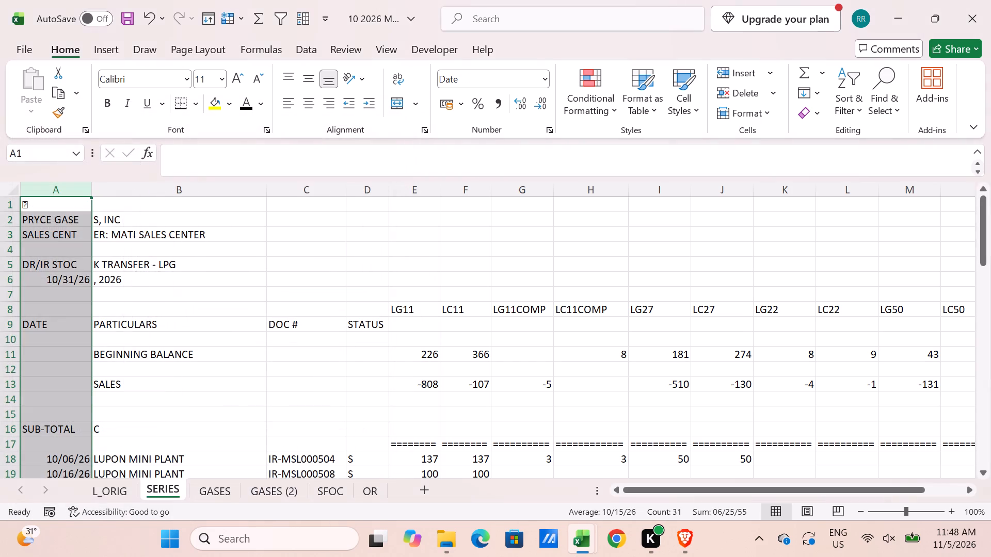
pyautogui.click(282, 103)
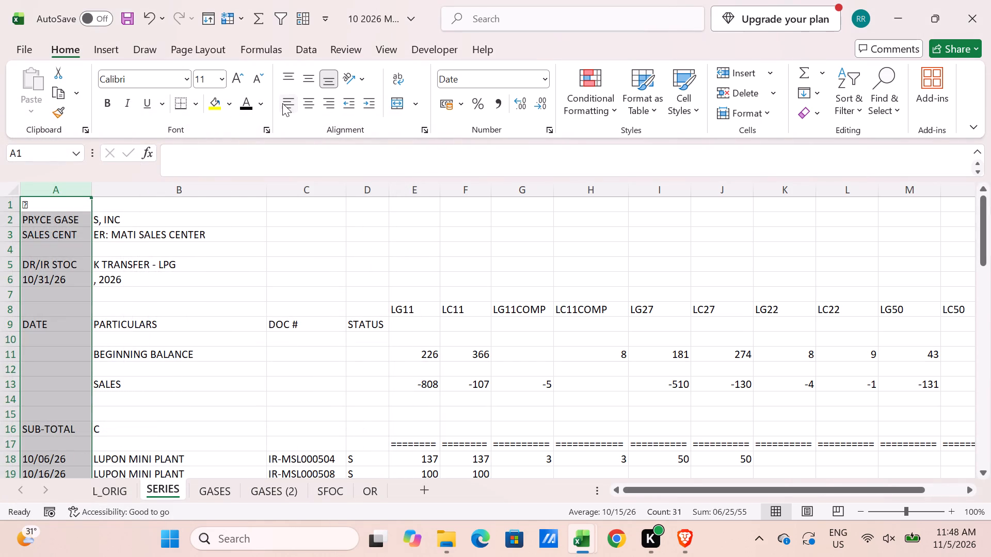
# Narrow columns A and B of the SERIES sheet.
pyautogui.moveTo(92, 196); pyautogui.dragTo(78, 195)
pyautogui.moveTo(252, 192); pyautogui.dragTo(200, 196)
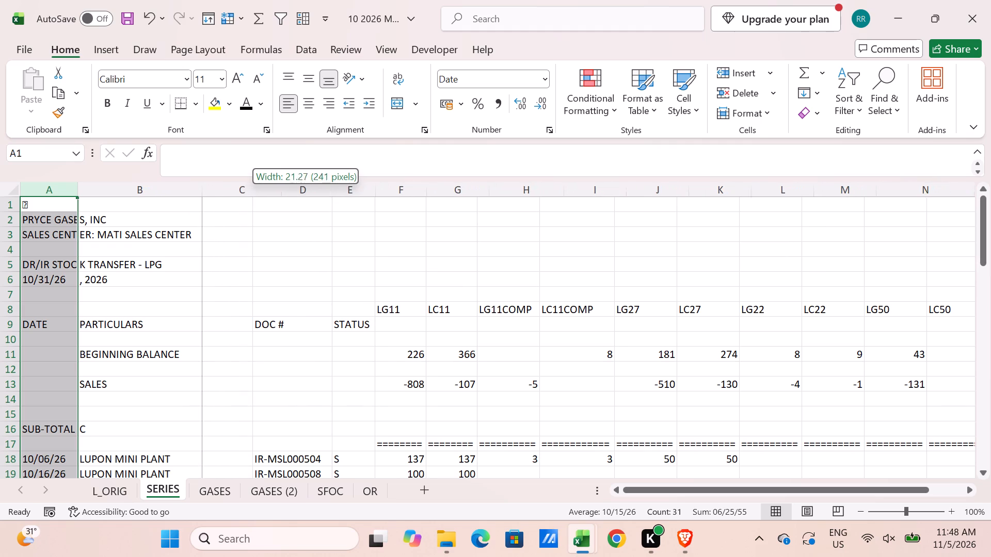
pyautogui.moveTo(200, 196); pyautogui.dragTo(197, 197)
# Delete all the data columns from D onward on the SERIES sheet, keeping only date, particulars and document number.
pyautogui.moveTo(309, 187); pyautogui.dragTo(757, 232)
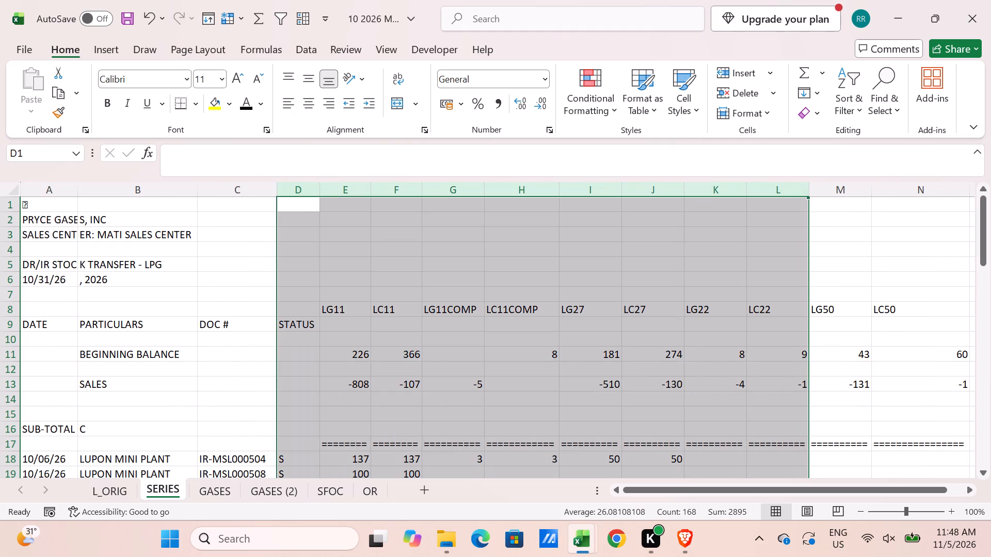
pyautogui.hotkey('ctrl', '-')
pyautogui.hotkey('ctrl', '-')
pyautogui.hotkey('ctrl', '-')
pyautogui.hotkey('ctrl', '-')
pyautogui.scroll(3, 446, 400)
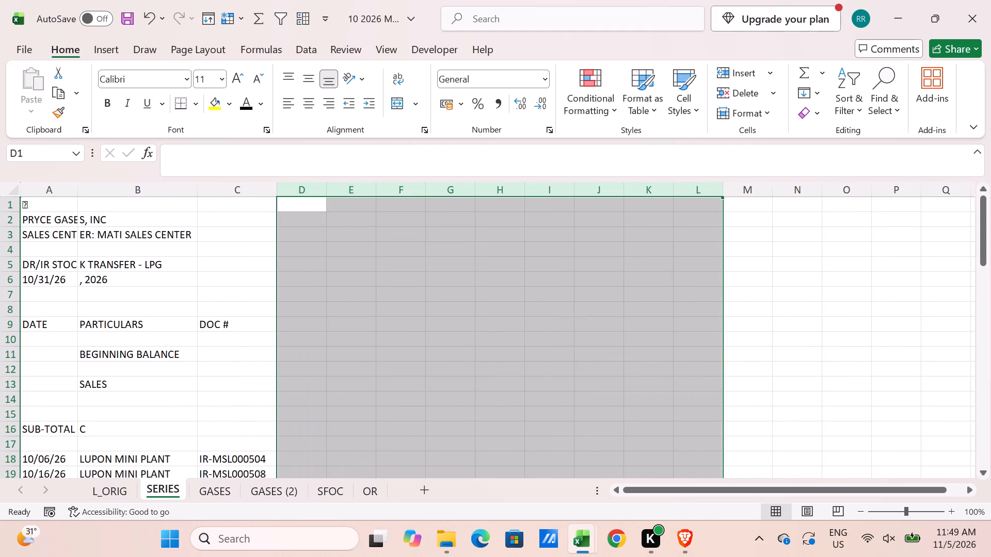
# Switch to the 09 LPG_Population_Analysis September 2026 workbook and go to its Mati sheet.
pyautogui.click(580, 535)
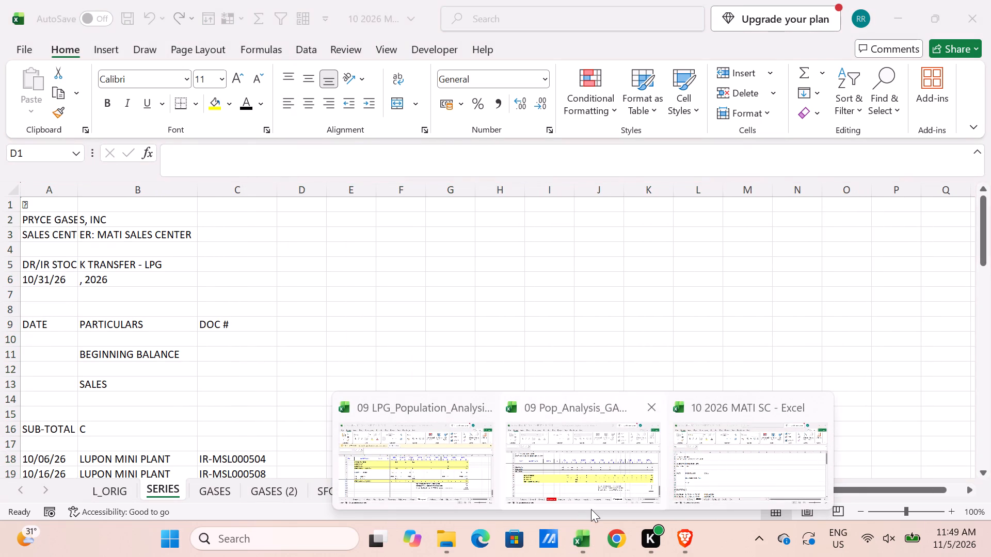
pyautogui.click(423, 458)
pyautogui.rightClick(26, 484)
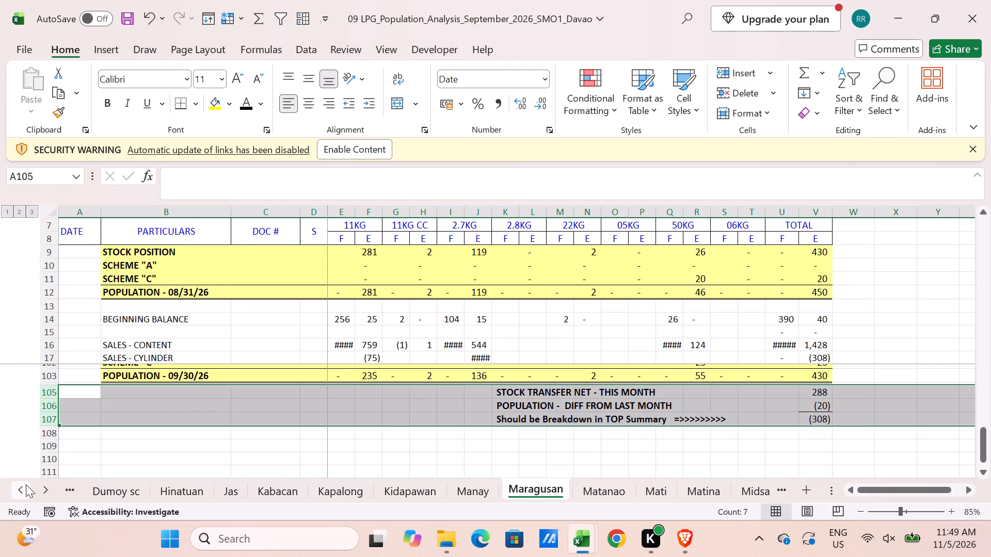
pyautogui.scroll(-3, 64, 380)
pyautogui.click(27, 319)
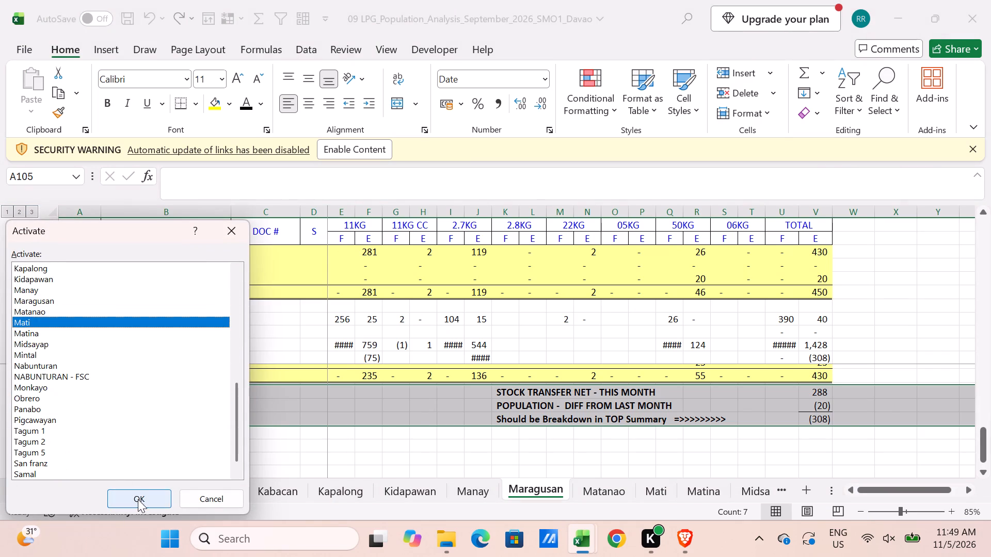
pyautogui.click(138, 499)
pyautogui.moveTo(230, 15); pyautogui.dragTo(231, 25)
pyautogui.click(241, 51)
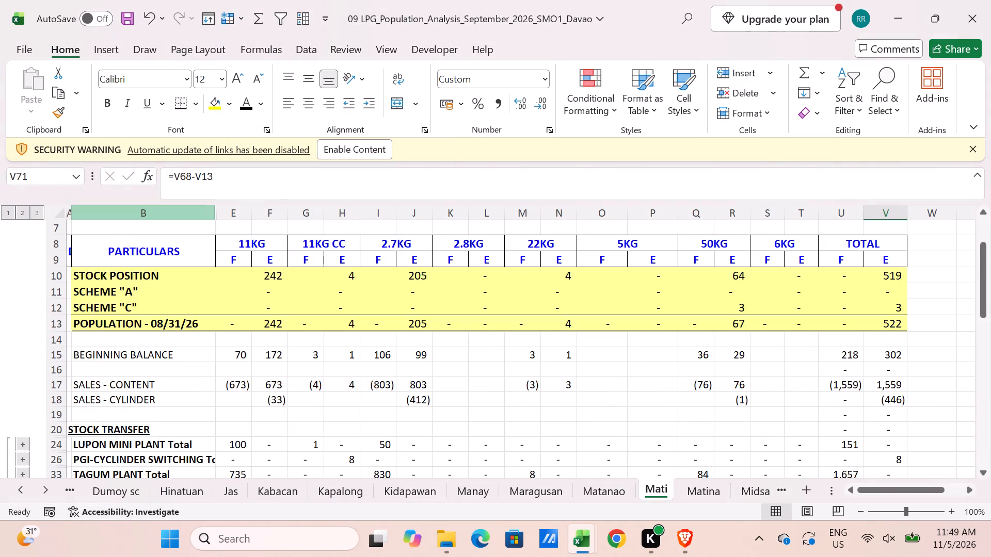
# Copy heading rows 1 to 6 of the Mati sheet and insert them above row 1 of the SERIES sheet.
pyautogui.scroll(3, 68, 292)
pyautogui.moveTo(52, 227); pyautogui.dragTo(52, 309)
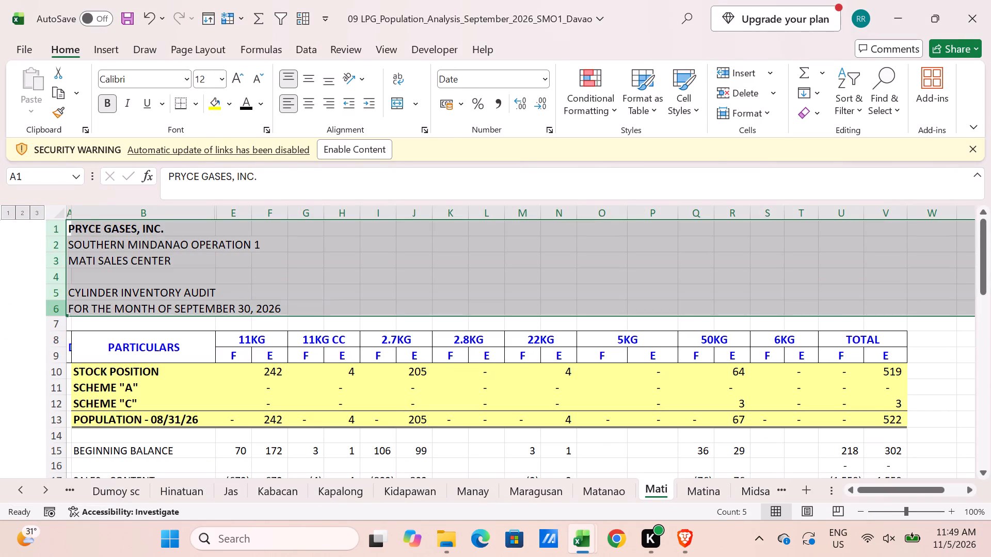
pyautogui.hotkey('ctrl', 'c')
pyautogui.hotkey('alt', 'Tab')
pyautogui.scroll(3, 86, 244)
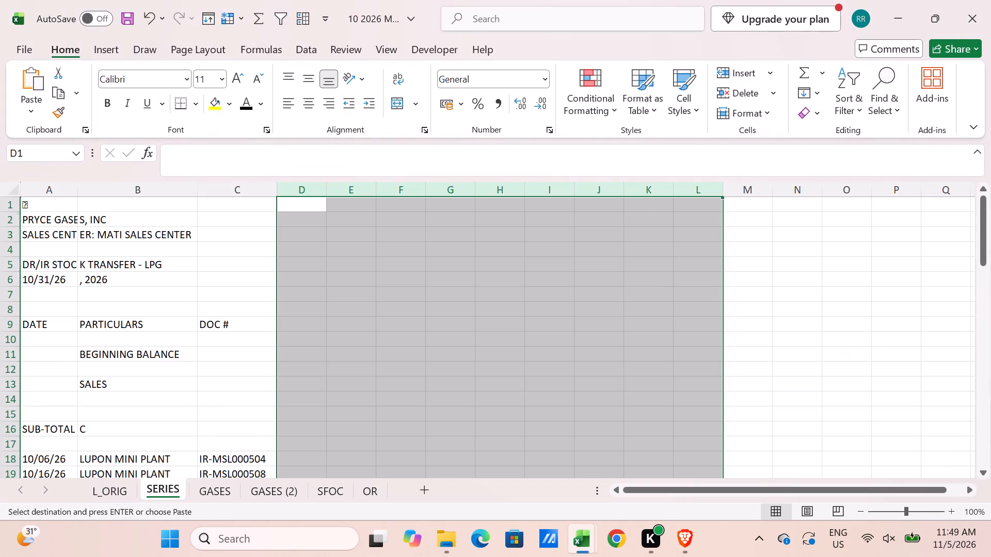
pyautogui.click(7, 204)
pyautogui.hotkey('ctrl', 'shift', '=')
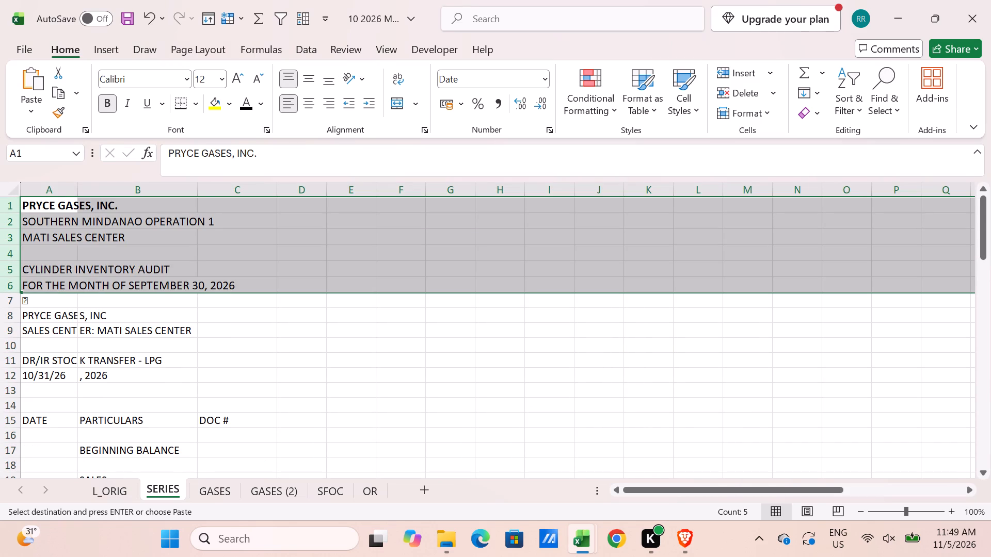
# Delete rows 7 to 19 of the SERIES sheet, covering the old report heading, column titles, beginning balance and sales.
pyautogui.moveTo(14, 302); pyautogui.dragTo(49, 429)
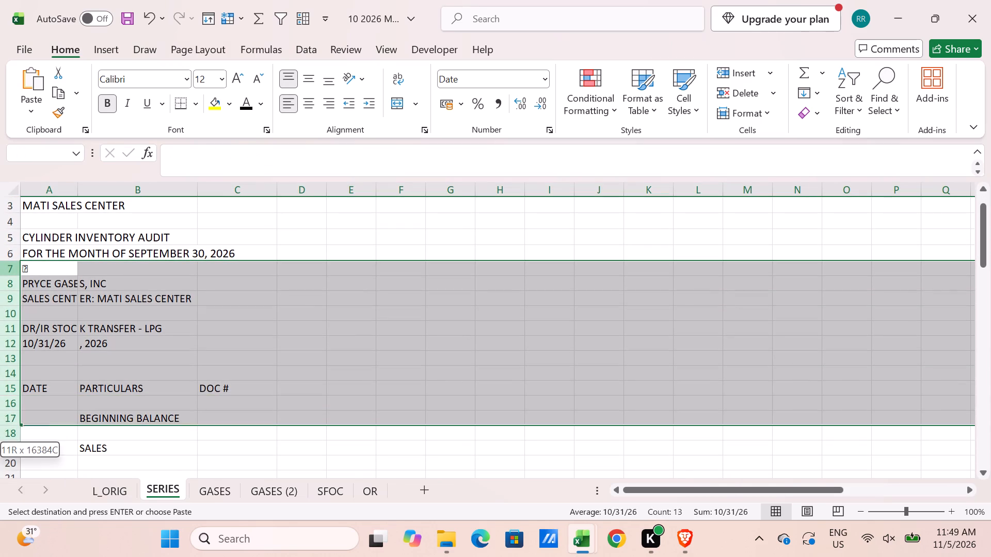
pyautogui.moveTo(49, 429); pyautogui.dragTo(59, 444)
pyautogui.hotkey('ctrl', '-')
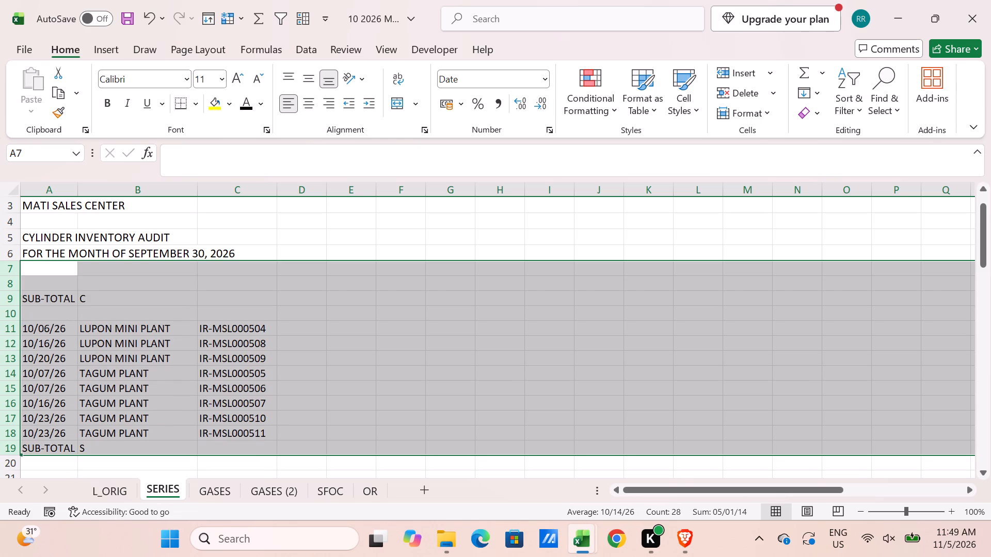
pyautogui.click(17, 293)
# Change the period line in A6 of the SERIES sheet to read FOR THE MONTH OF OCTOBER 31, 2026.
pyautogui.click(35, 255)
pyautogui.moveTo(331, 151); pyautogui.dragTo(264, 163)
pyautogui.write('OCTOBER')
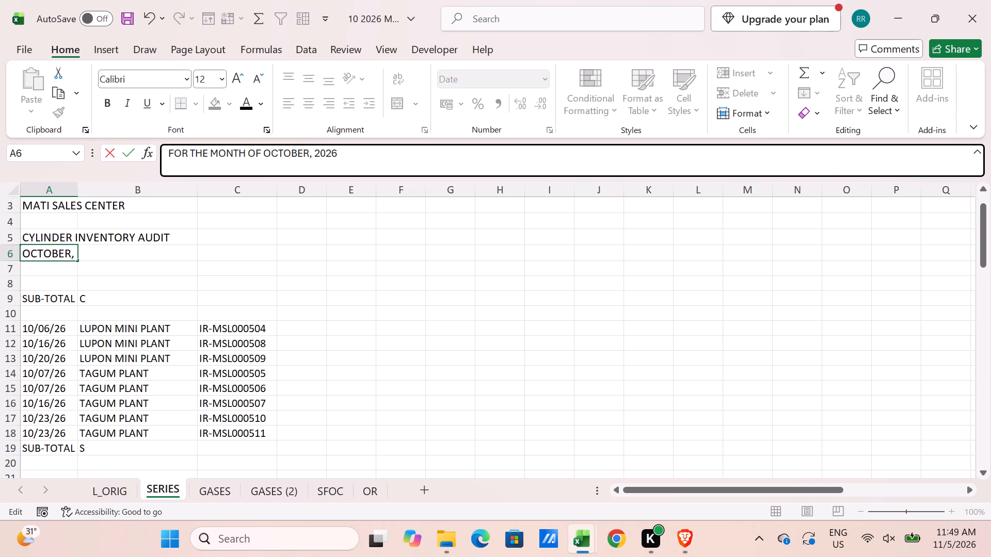
pyautogui.press('space')
pyautogui.write('31')
pyautogui.press('Return')
# Enter the heading MISSING SERIES in A7 and make it bold and underlined.
pyautogui.write('MISSING SERIES')
pyautogui.press('Return')
pyautogui.press('Up')
pyautogui.hotkey('ctrl', 'b')
pyautogui.hotkey('ctrl', 'u')
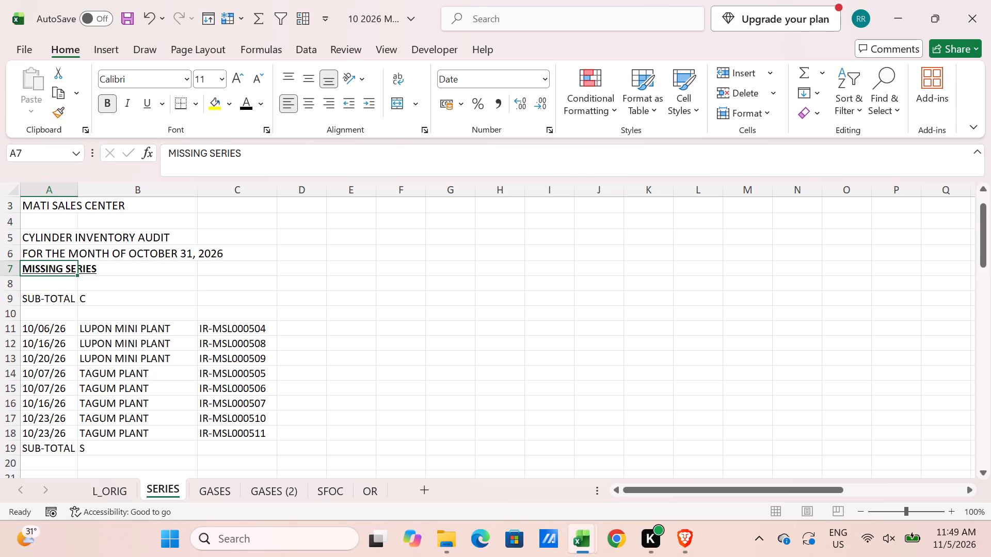
# Clear the leftover SUB-TOTAL label in A9.
pyautogui.click(60, 297)
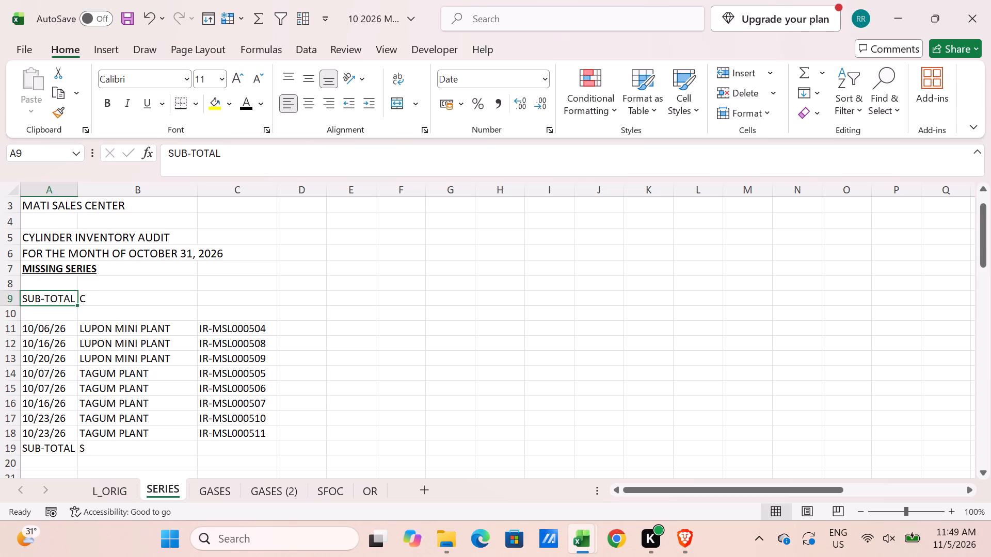
pyautogui.press('Delete')
# Delete rows 19 to 25, covering the sub-total and grand total incoming cylinder lines below the IR-MSL entries.
pyautogui.scroll(-2, 76, 308)
pyautogui.moveTo(17, 359); pyautogui.dragTo(58, 307)
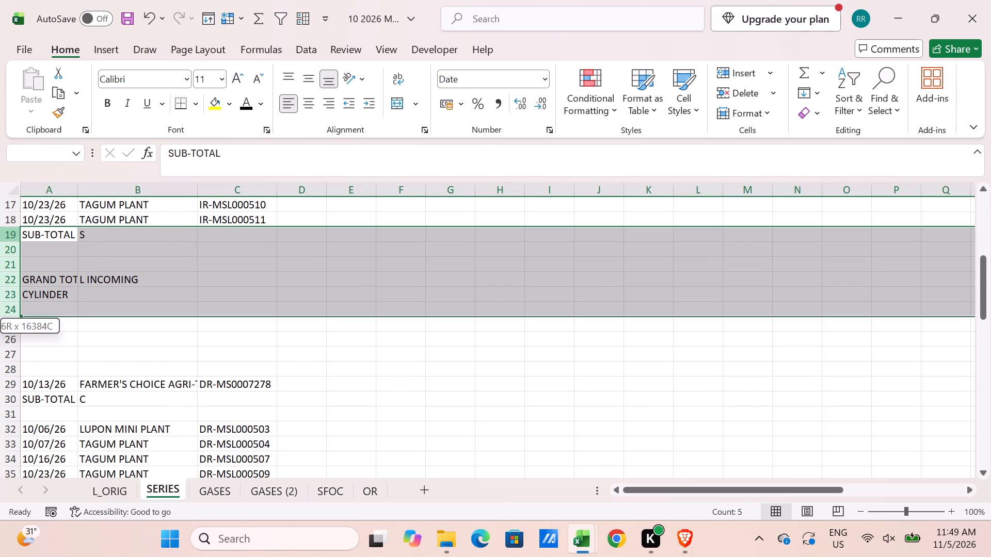
pyautogui.moveTo(58, 307); pyautogui.dragTo(58, 331)
pyautogui.hotkey('ctrl', '-')
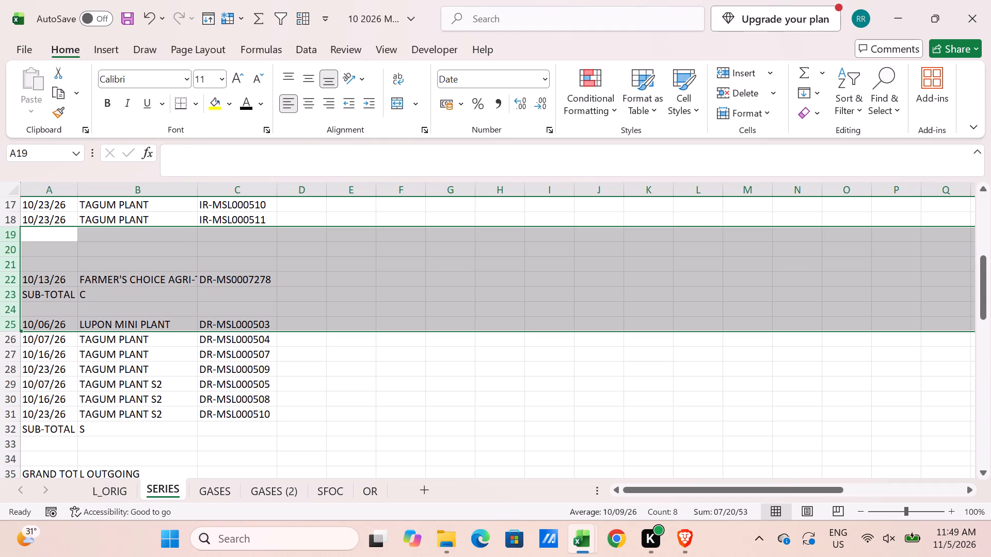
# Widen column B so the full FARMER'S CHOICE AGRI-TRADING name fits.
pyautogui.moveTo(195, 187); pyautogui.dragTo(240, 196)
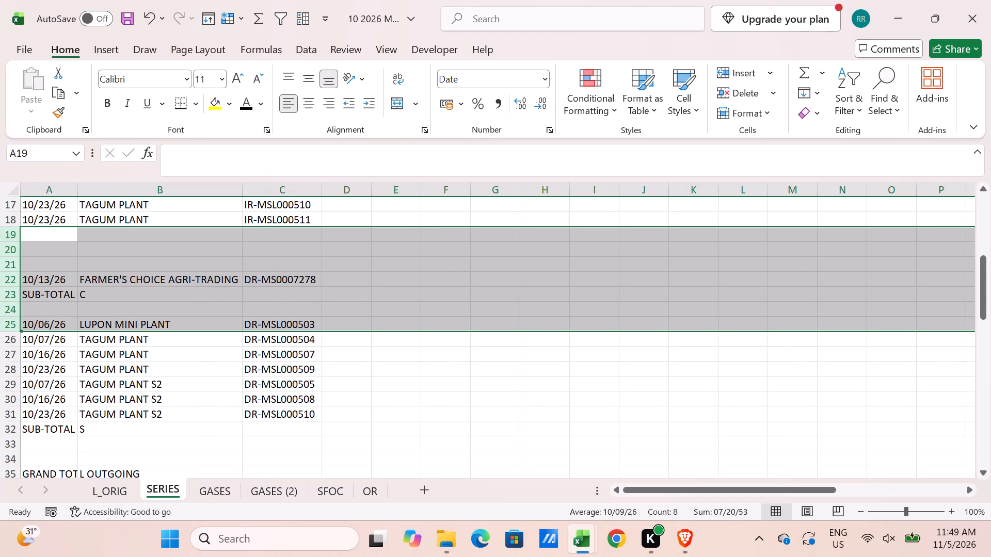
# Delete blank rows 19 to 21 and insert one blank row above the FARMER'S CHOICE AGRI-TRADING entry to separate the IR and DR lists.
pyautogui.scroll(3, 217, 315)
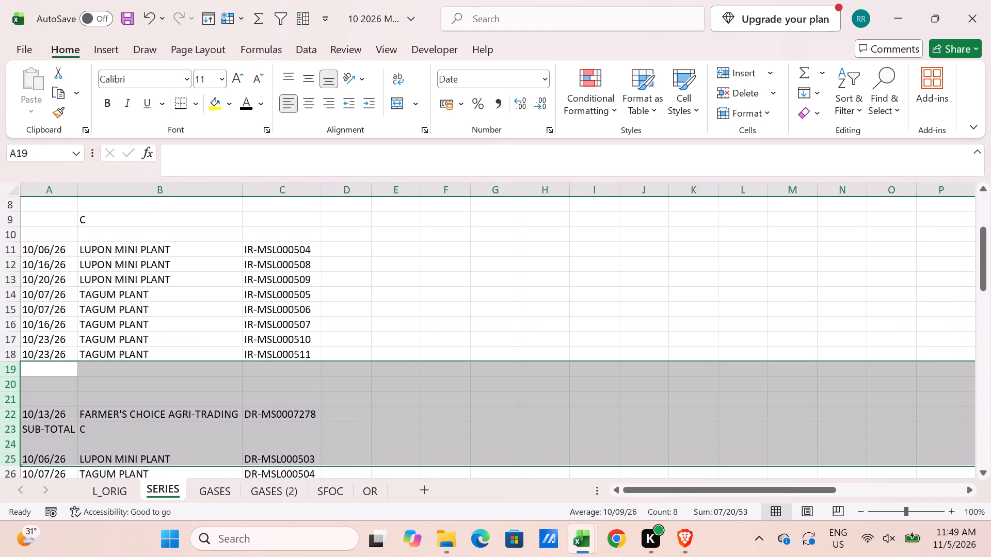
pyautogui.moveTo(0, 372); pyautogui.dragTo(4, 385)
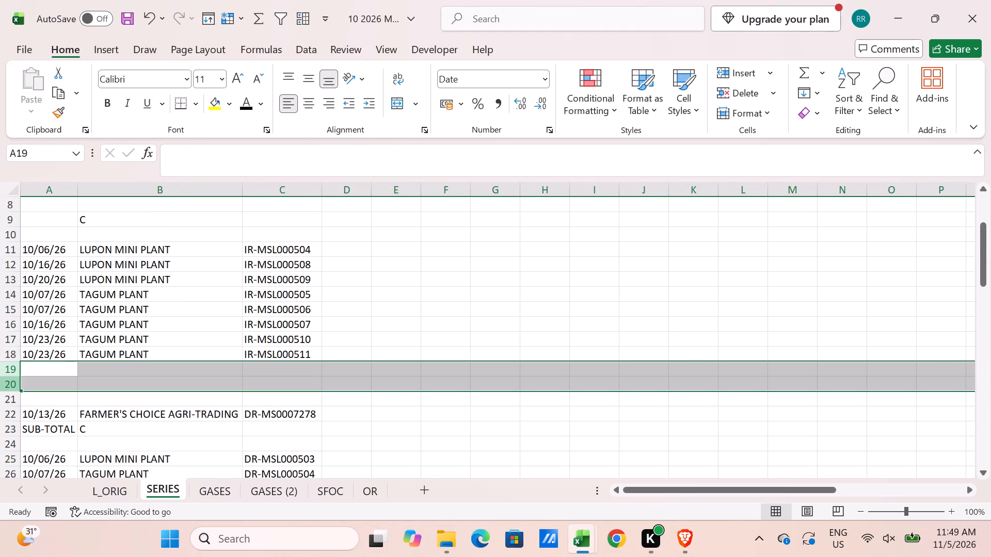
pyautogui.click(12, 364)
pyautogui.moveTo(12, 368); pyautogui.dragTo(12, 394)
pyautogui.hotkey('ctrl', '-')
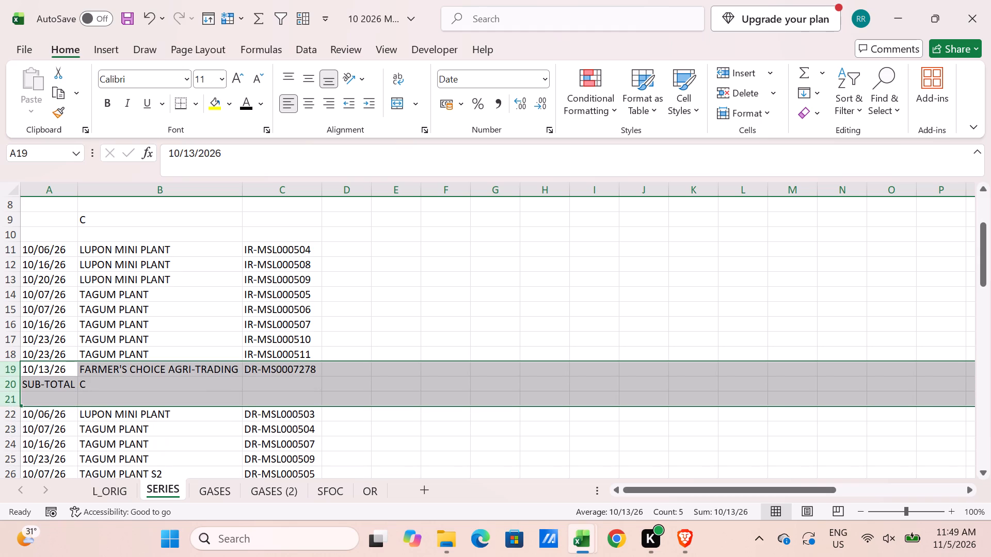
pyautogui.click(17, 369)
pyautogui.hotkey('ctrl', 'shift', '=')
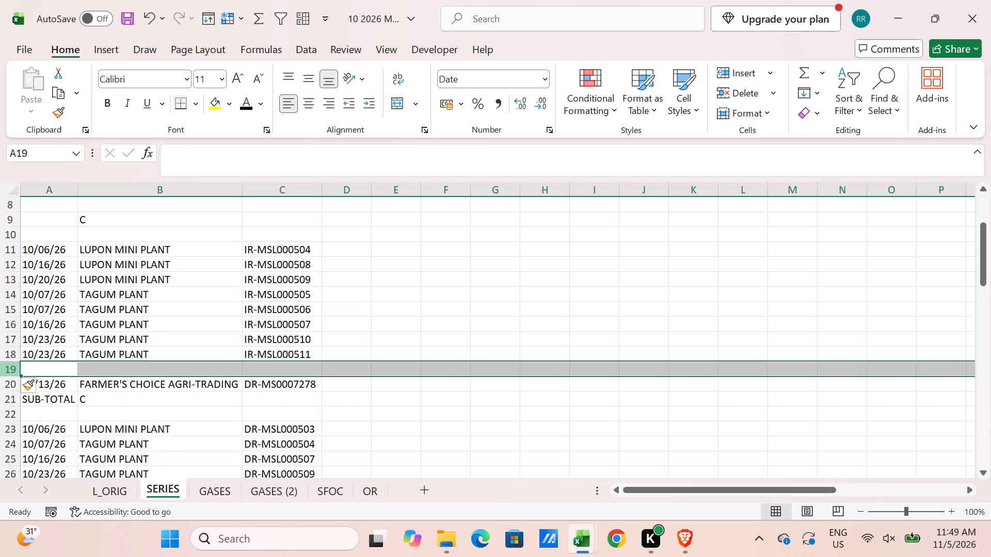
# Delete rows 21 and 22, the sub-total line and blank row beneath the FARMER'S CHOICE AGRI-TRADING entry.
pyautogui.moveTo(7, 401); pyautogui.dragTo(10, 417)
pyautogui.hotkey('ctrl', '-')
# Delete the rows from 28 downward, covering the sub-total, grand total outgoing, conversion, production, ending balance and per count lines.
pyautogui.scroll(-5, 15, 419)
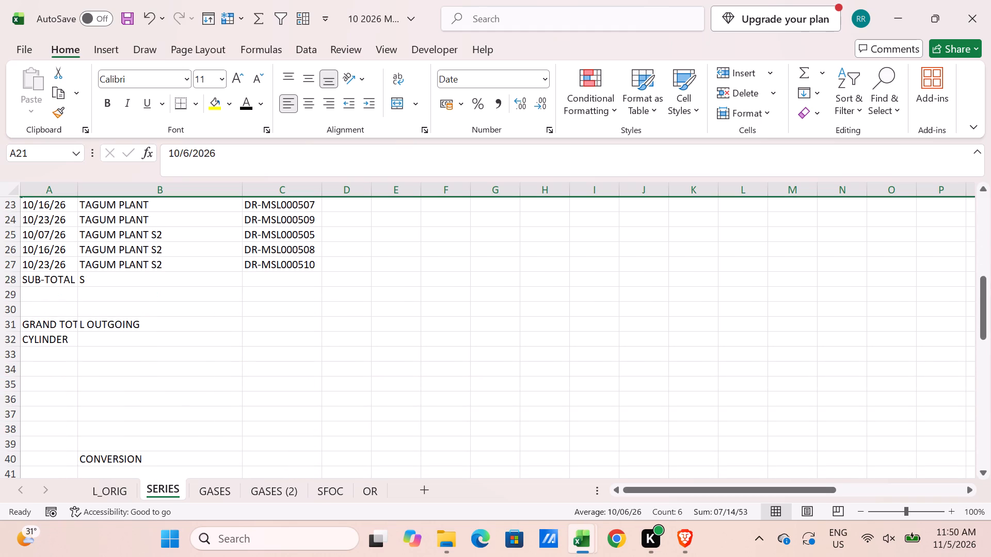
pyautogui.moveTo(14, 278); pyautogui.dragTo(55, 525)
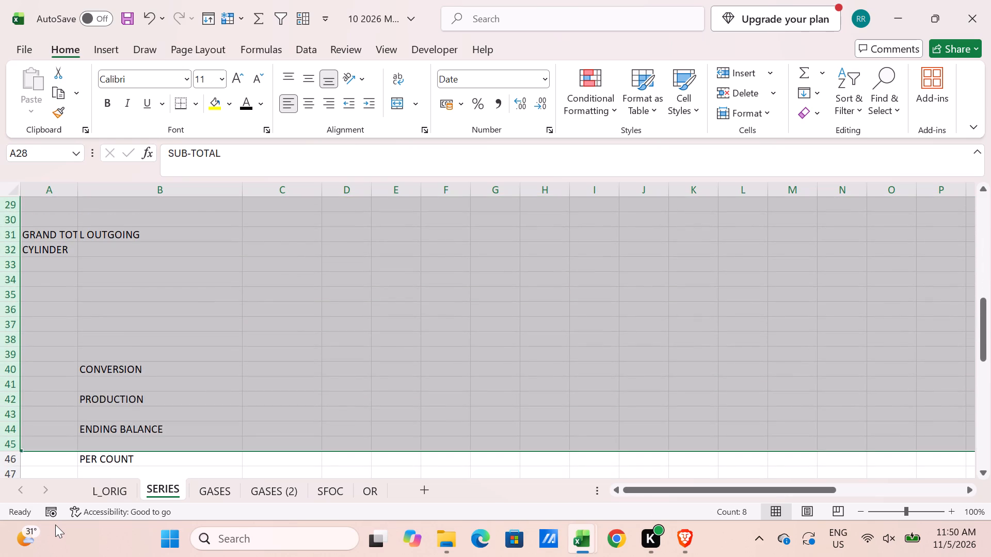
pyautogui.hotkey('ctrl', '-')
pyautogui.hotkey('ctrl', '-')
pyautogui.hotkey('ctrl', '-')
pyautogui.scroll(7, 108, 495)
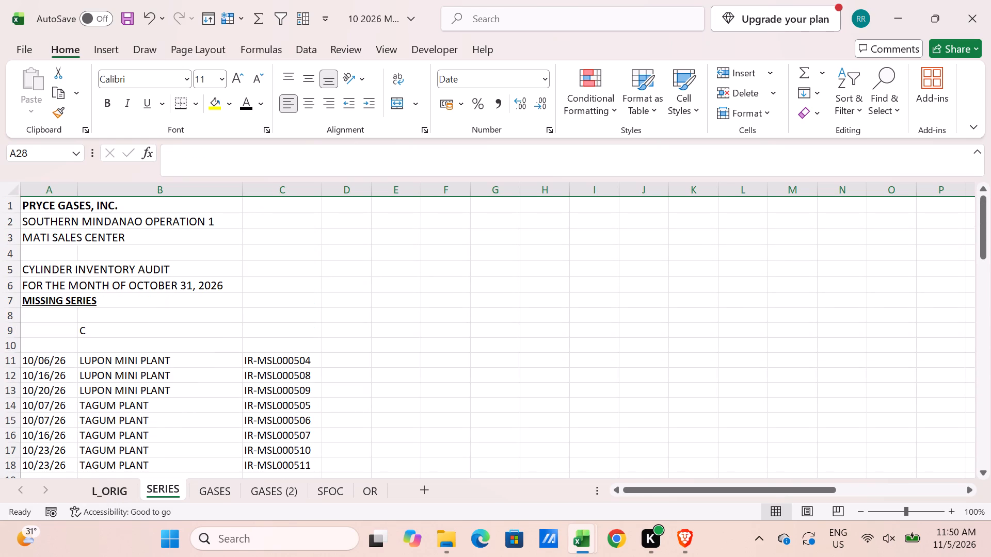
# Clear the stray letter C in B9.
pyautogui.scroll(3, 113, 462)
pyautogui.click(80, 334)
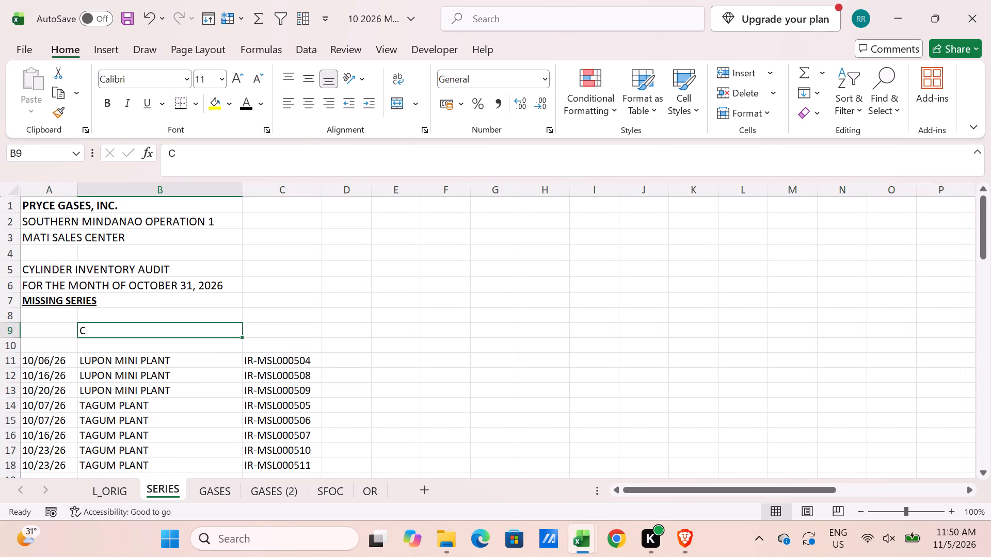
pyautogui.press('Delete')
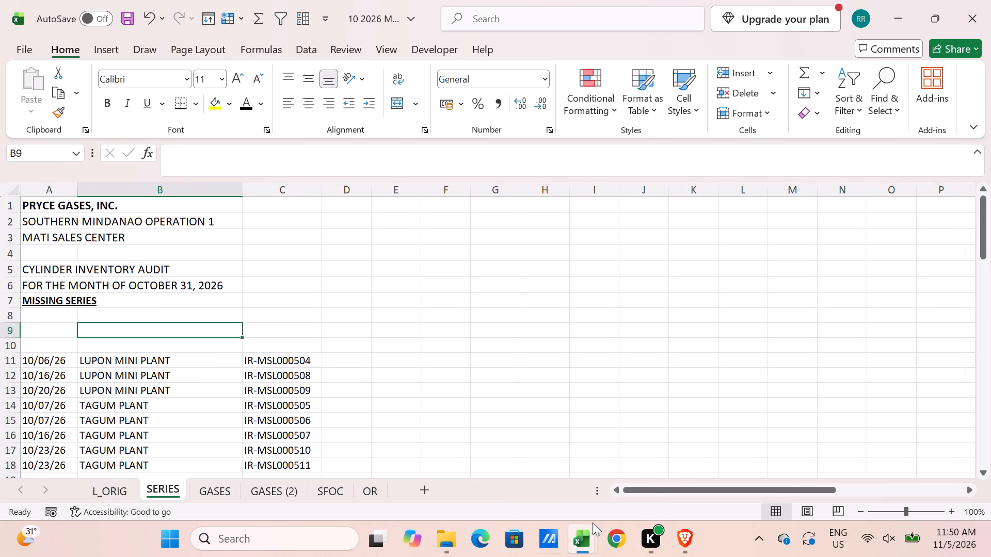
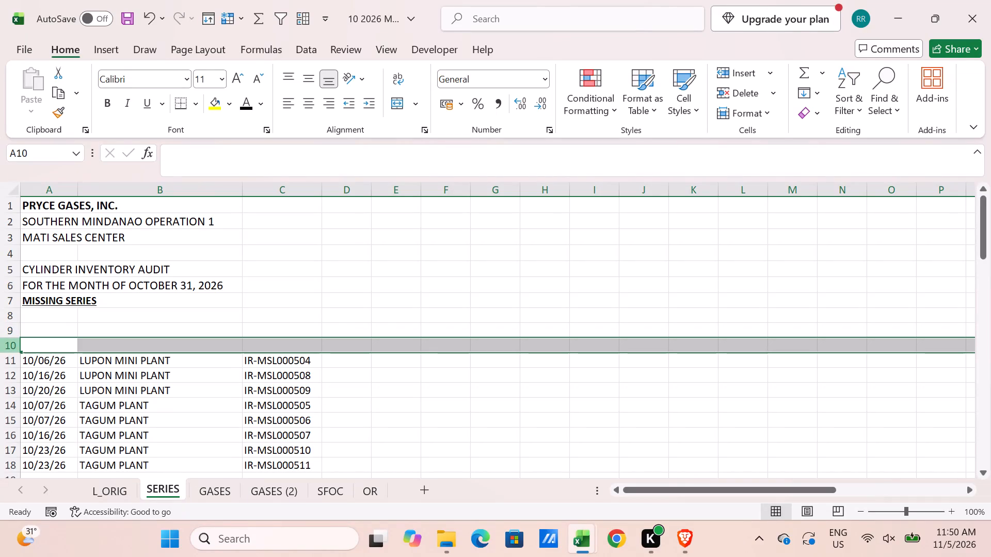
# Delete blank row 10 above the first IR entry and blank row 18 separating the IR and DR lists.
pyautogui.hotkey('ctrl', '-')
pyautogui.scroll(-3, 170, 385)
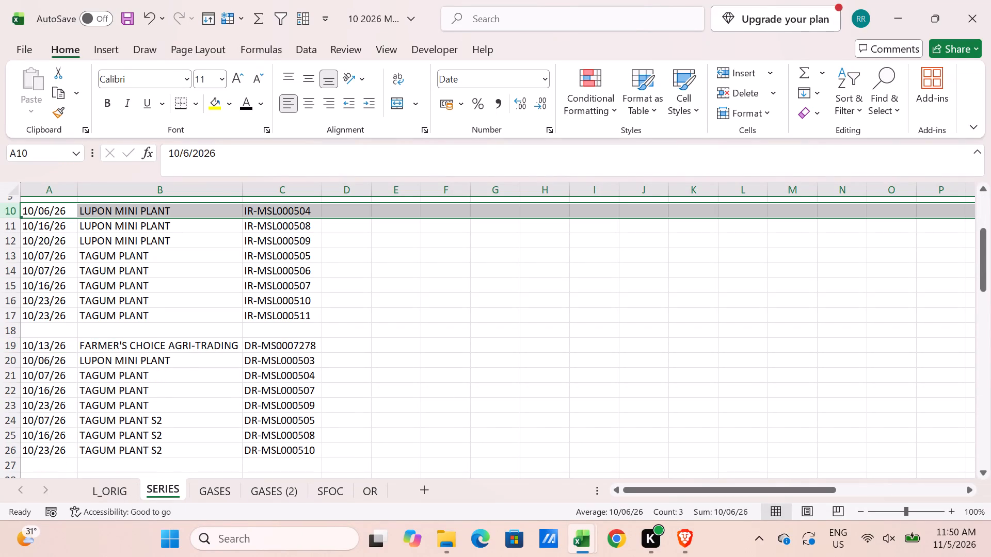
pyautogui.scroll(-3, 293, 394)
pyautogui.scroll(4, 293, 394)
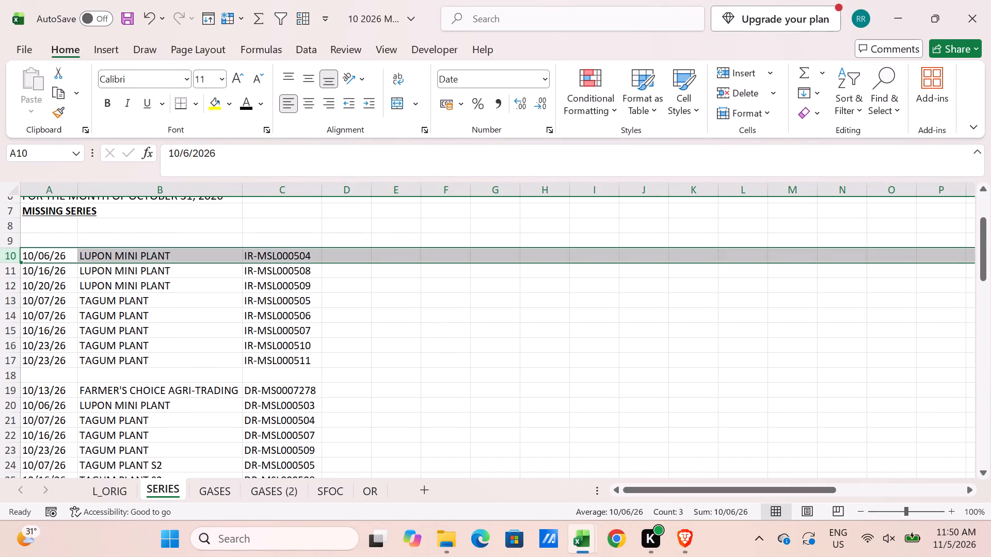
pyautogui.scroll(-5, 406, 435)
pyautogui.scroll(6, 297, 437)
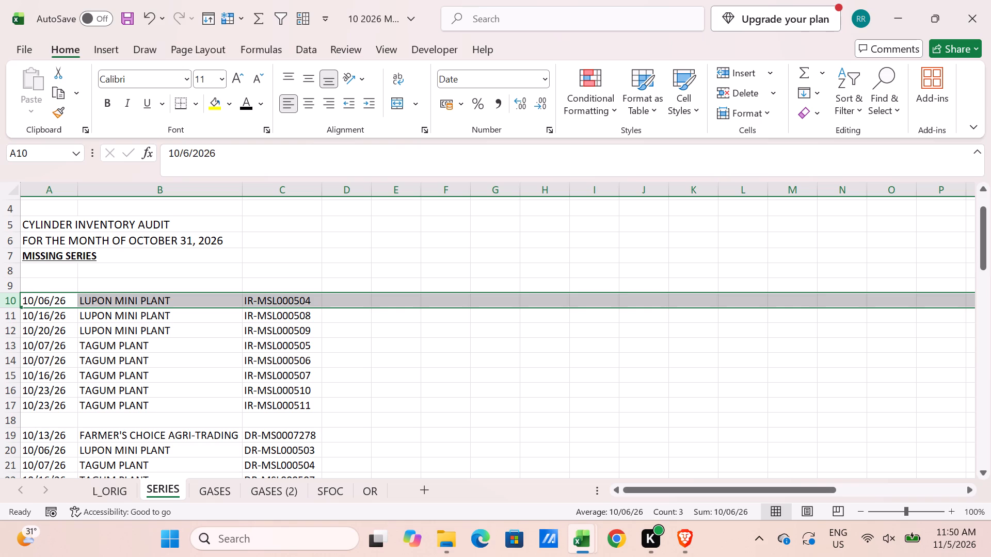
pyautogui.click(11, 418)
pyautogui.hotkey('ctrl', '-')
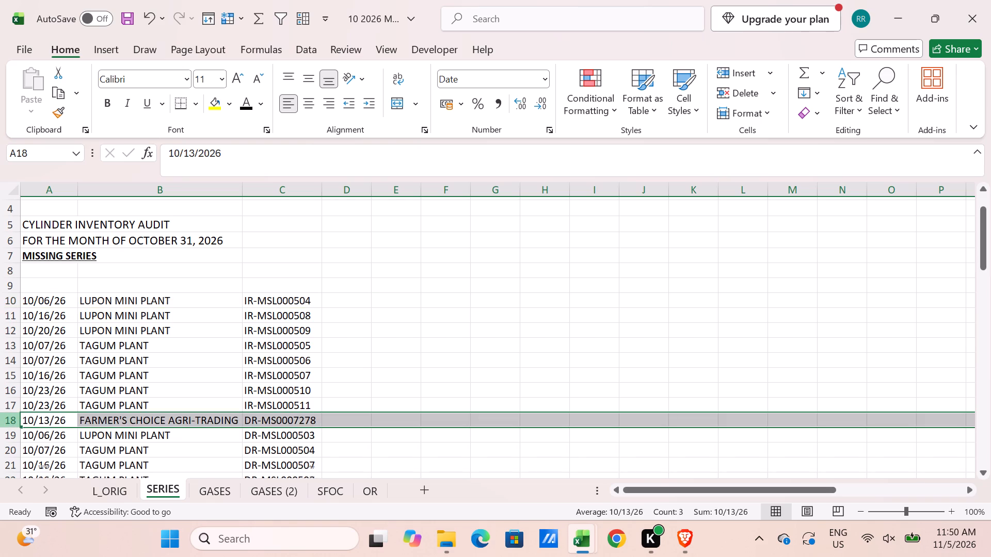
# On the GASES (2) sheet, delete the STATUS column and all cylinder quantity columns from column D onward.
pyautogui.click(284, 489)
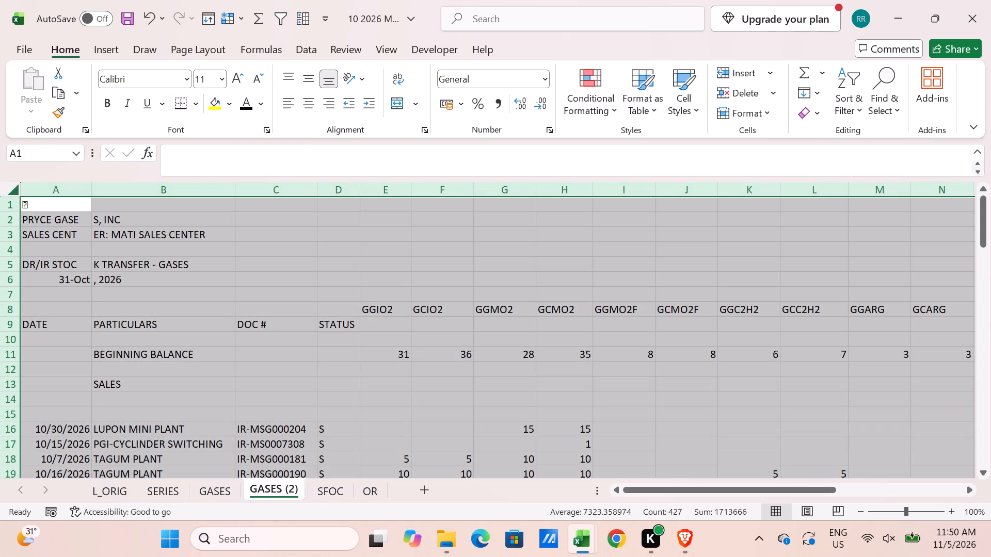
pyautogui.moveTo(347, 189); pyautogui.dragTo(759, 215)
pyautogui.hotkey('ctrl', '-')
pyautogui.hotkey('ctrl', '-')
pyautogui.hotkey('ctrl', '-')
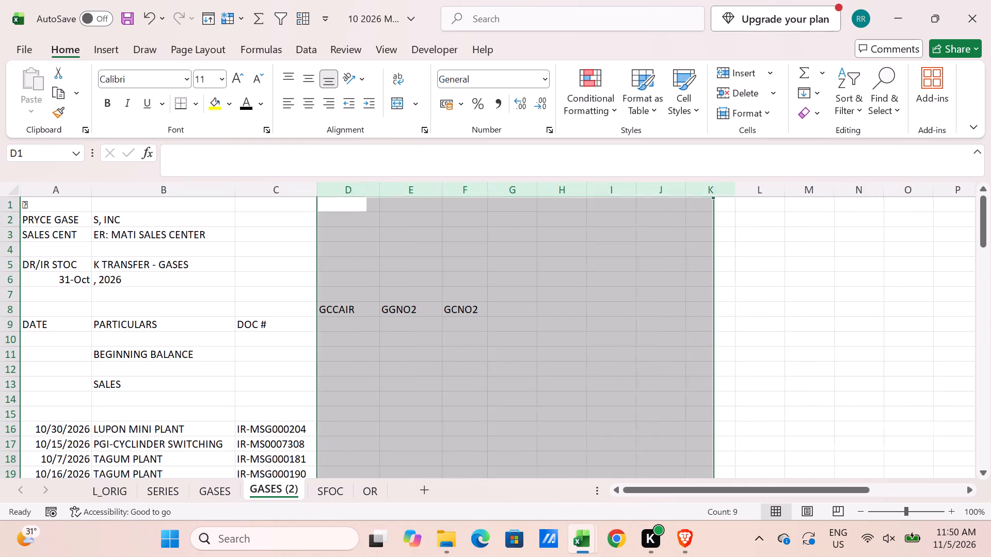
pyautogui.hotkey('ctrl', '-')
# Delete rows 1 to 13, covering the report heading, column titles, beginning balance and SALES lines.
pyautogui.moveTo(17, 205); pyautogui.dragTo(44, 351)
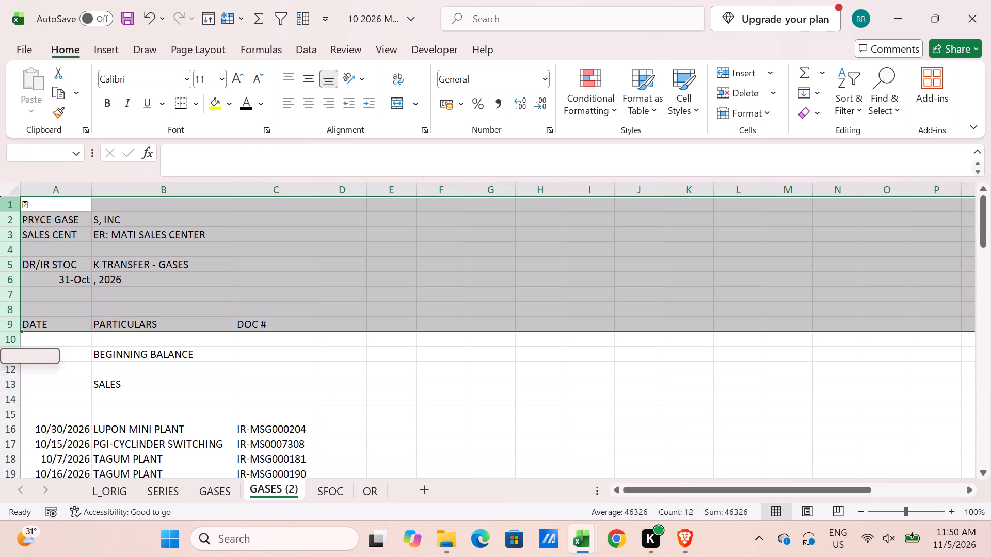
pyautogui.moveTo(44, 351); pyautogui.dragTo(49, 386)
pyautogui.hotkey('ctrl', '-')
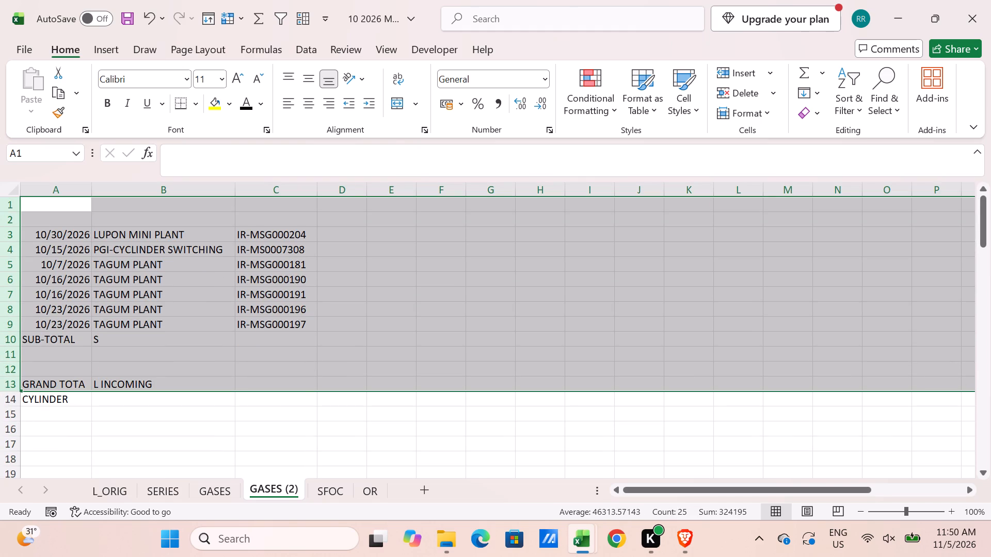
# Delete rows 10 to 23 between the IR and DR lists, and the total rows from row 39 downward.
pyautogui.moveTo(8, 340); pyautogui.dragTo(21, 523)
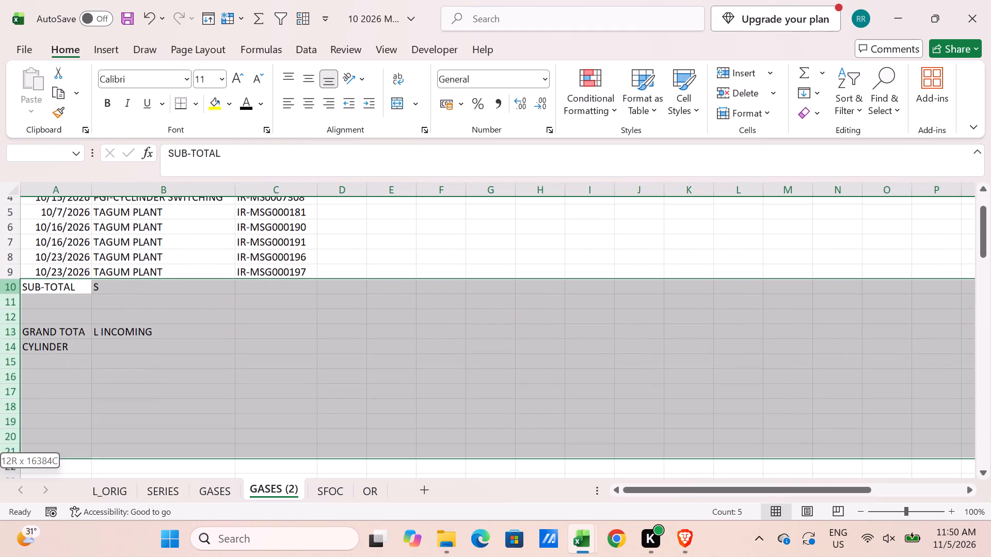
pyautogui.moveTo(21, 523); pyautogui.dragTo(77, 306)
pyautogui.hotkey('ctrl', '-')
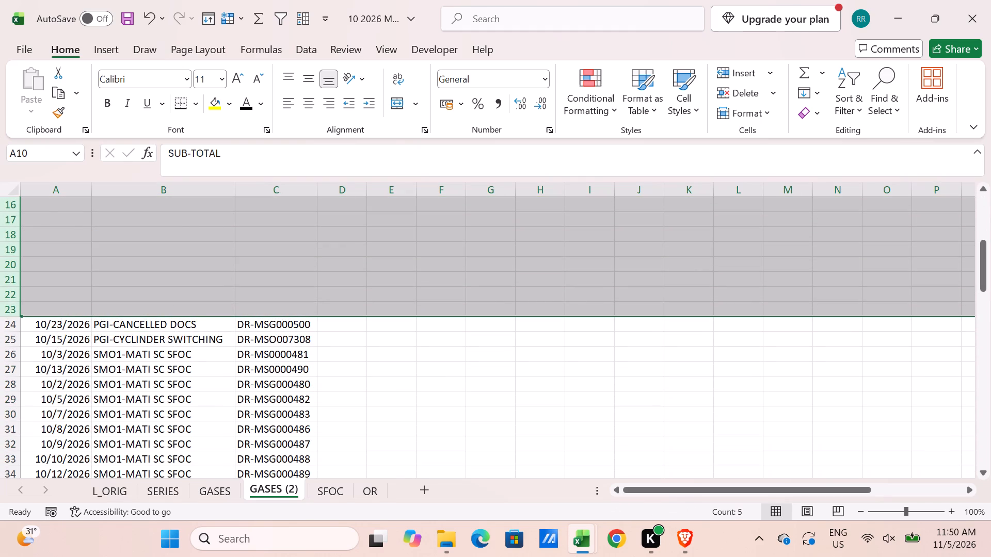
pyautogui.scroll(-8, 77, 306)
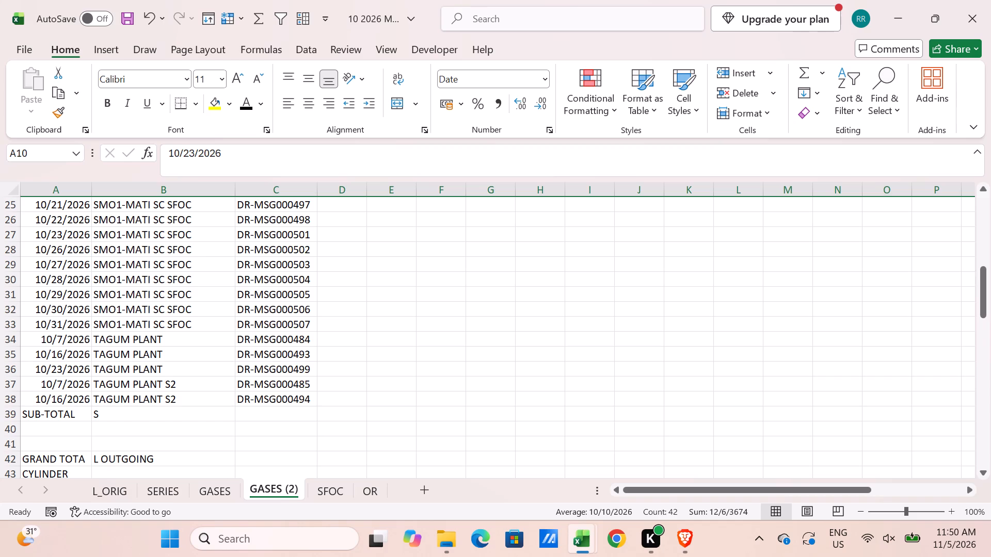
pyautogui.moveTo(9, 416); pyautogui.dragTo(30, 556)
pyautogui.hotkey('ctrl', '-')
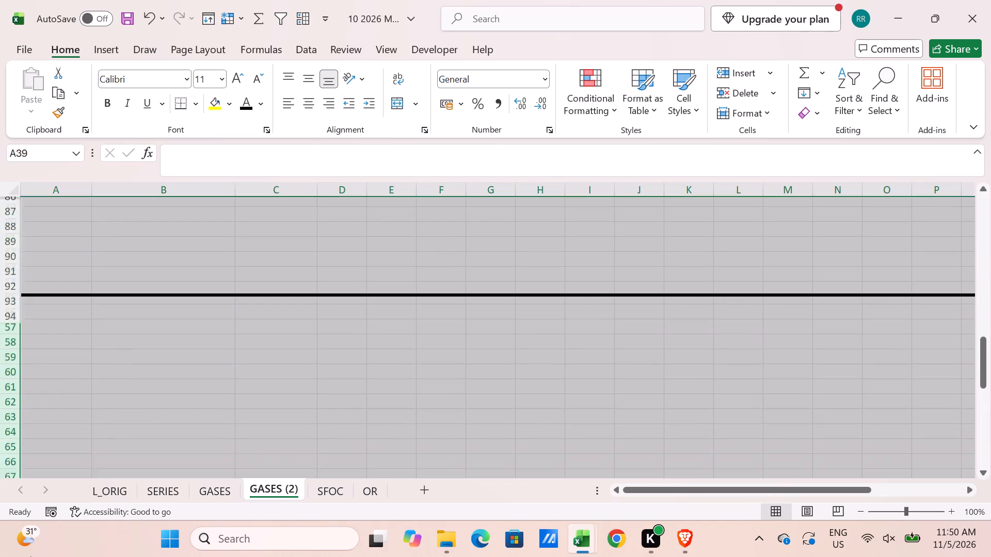
# Format column A as dates in the 03/14/12 style, align it left and narrow the column to fit.
pyautogui.click(58, 191)
pyautogui.rightClick(58, 191)
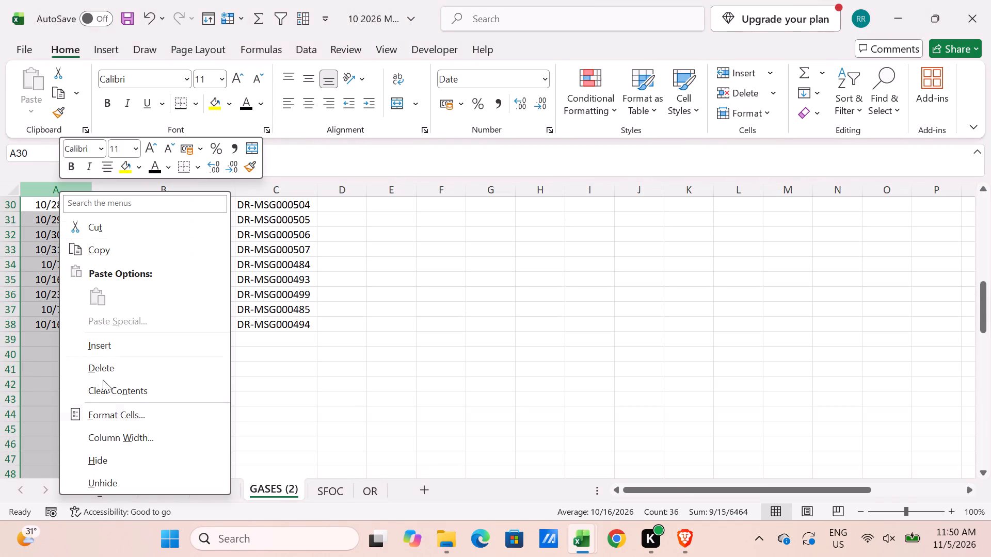
pyautogui.click(126, 416)
pyautogui.click(50, 240)
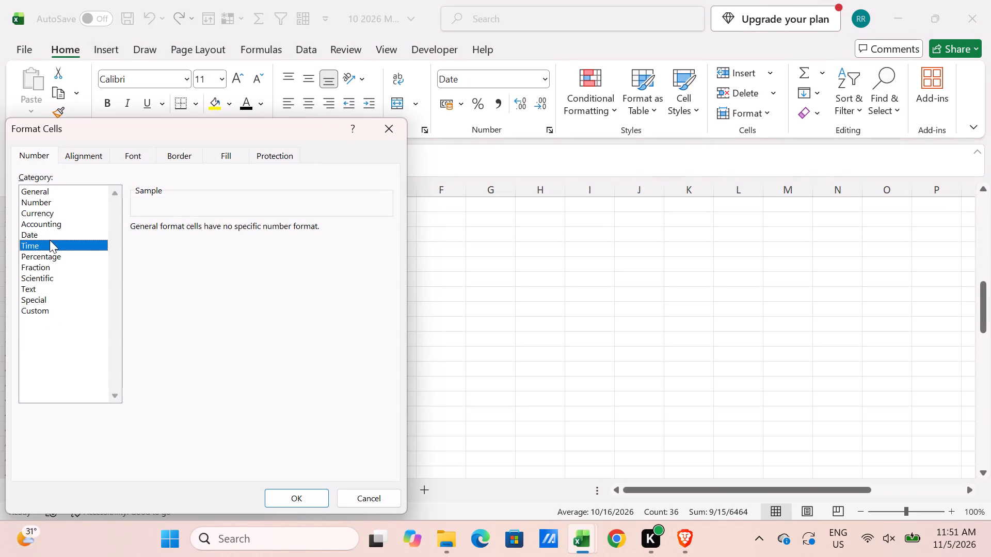
pyautogui.click(53, 235)
pyautogui.click(150, 278)
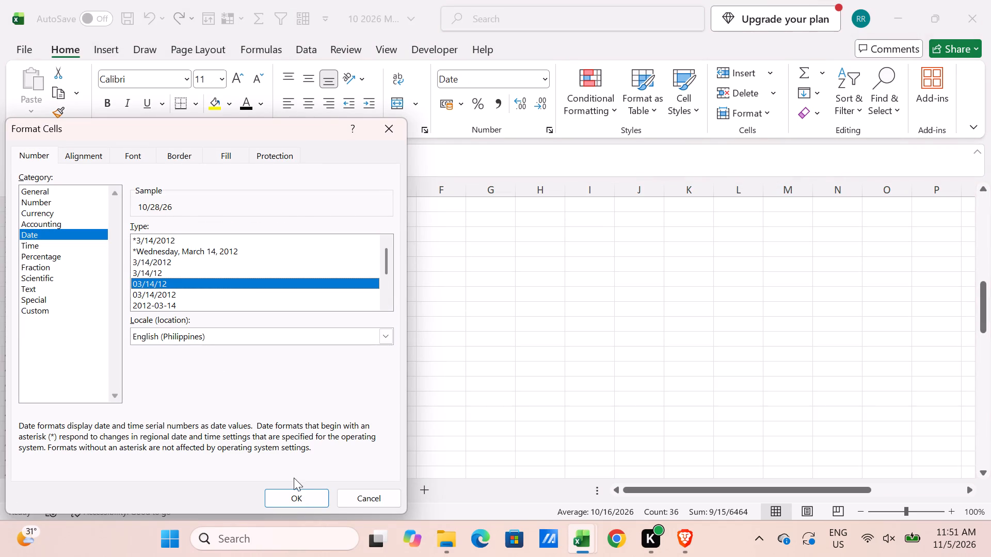
pyautogui.click(299, 495)
pyautogui.click(292, 98)
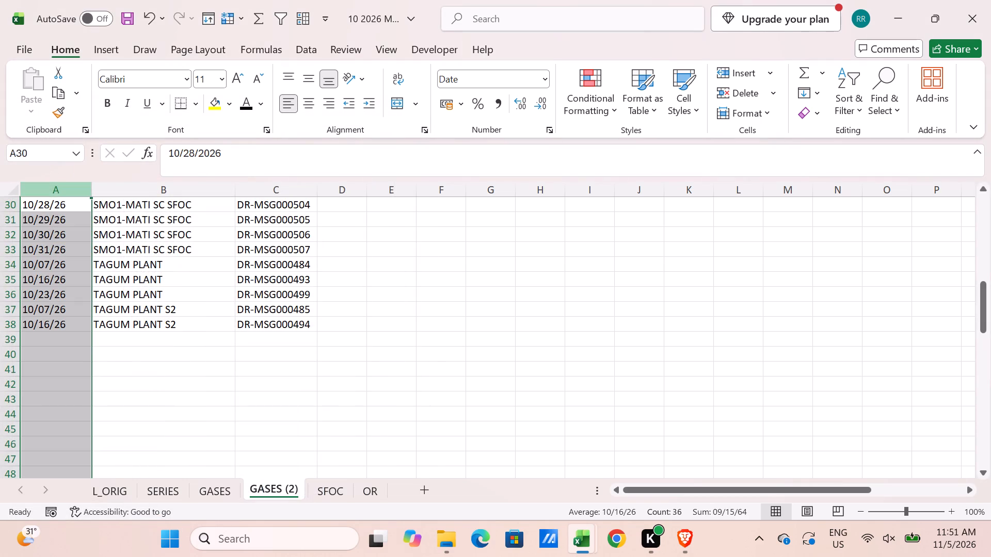
pyautogui.moveTo(91, 192); pyautogui.dragTo(71, 193)
# Fill the GASES (2) entries in A3:C38 with light green.
pyautogui.scroll(13, 78, 238)
pyautogui.click(42, 237)
pyautogui.scroll(-5, 181, 330)
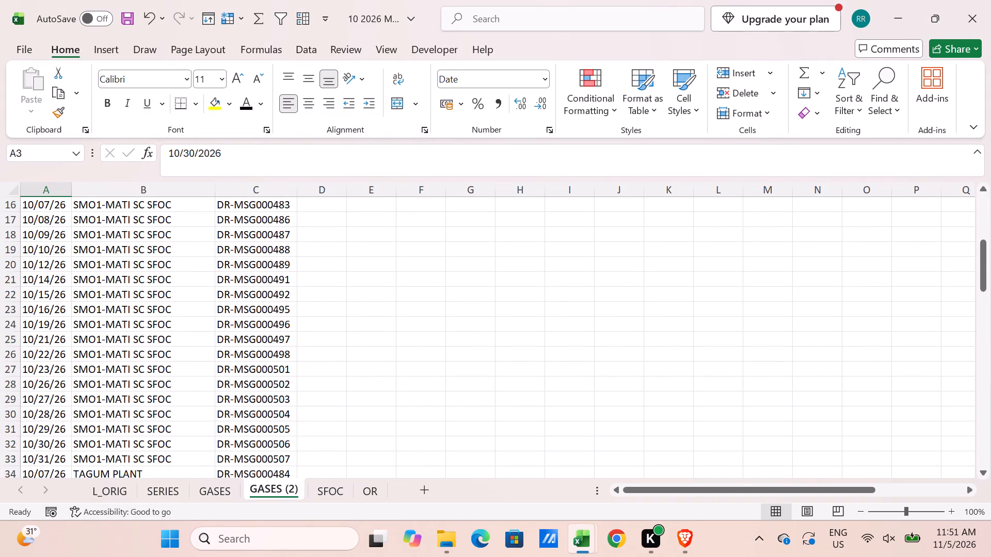
pyautogui.scroll(-3, 222, 384)
pyautogui.keyDown('shift'); pyautogui.click(273, 397); pyautogui.keyUp('shift')
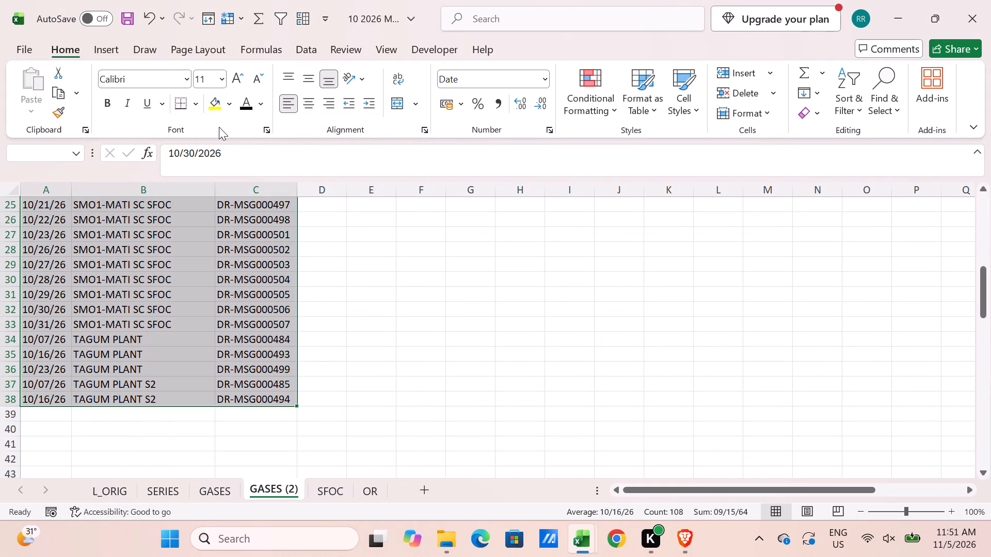
pyautogui.click(230, 109)
pyautogui.click(405, 203)
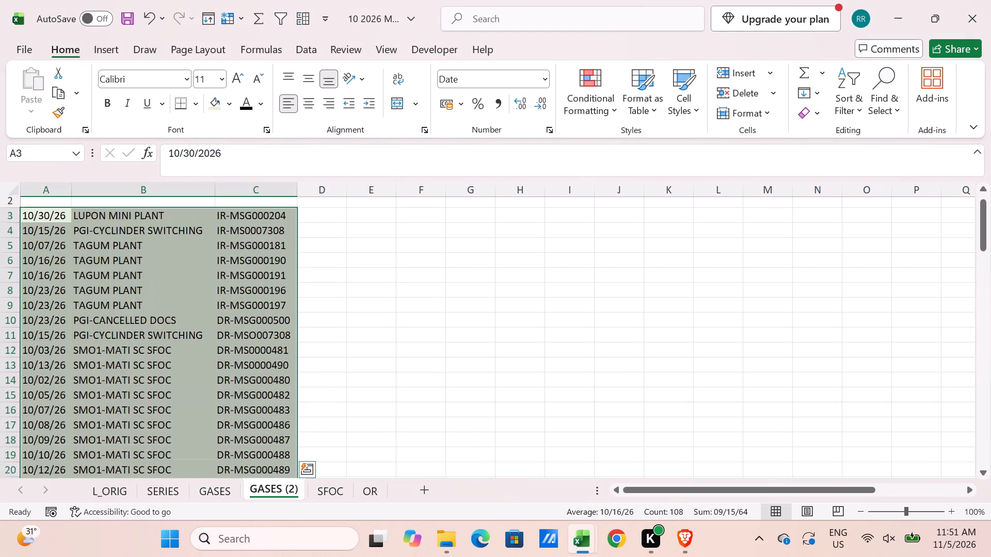
# Copy the green GASES (2) entries into the SERIES sheet at A26, directly beneath the existing list.
pyautogui.hotkey('ctrl', 'c')
pyautogui.click(161, 493)
pyautogui.scroll(-1, 93, 384)
pyautogui.scroll(1, 93, 384)
pyautogui.scroll(-4, 93, 384)
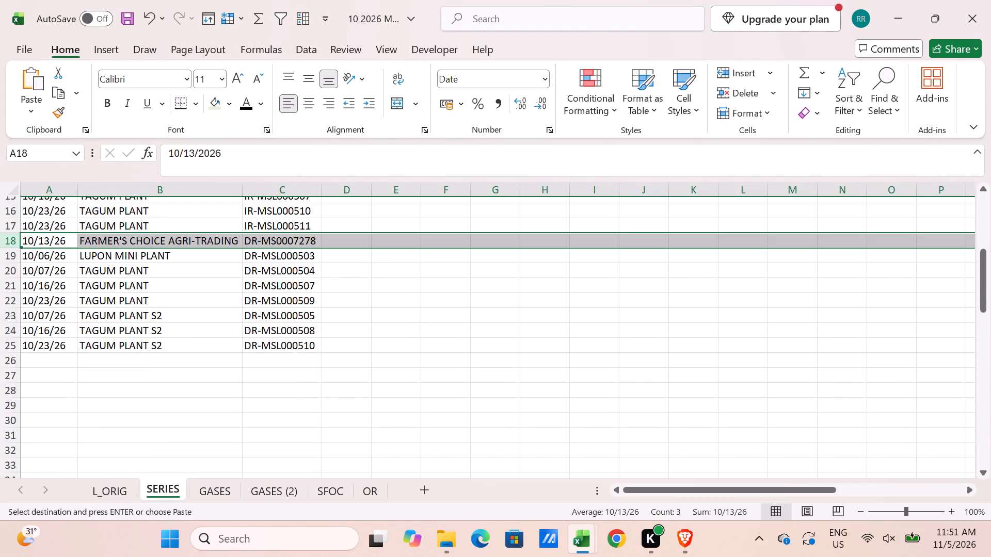
pyautogui.click(57, 357)
pyautogui.hotkey('ctrl', 'v')
# Enter =RIGHT(C10,6) in D10 and fill it down column D to the last entry in row 61.
pyautogui.scroll(4, 406, 360)
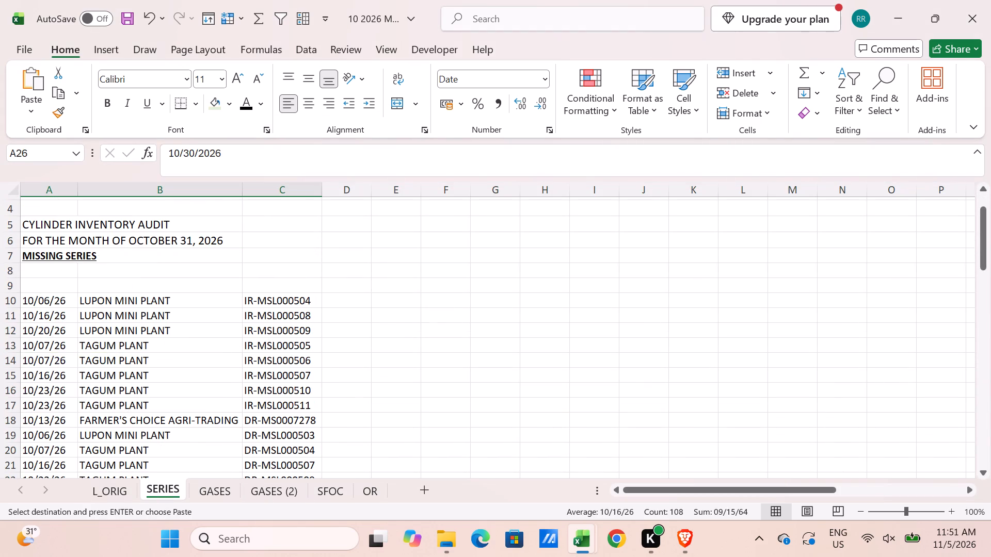
pyautogui.click(351, 304)
pyautogui.write('=RIGHT')
pyautogui.write('(C')
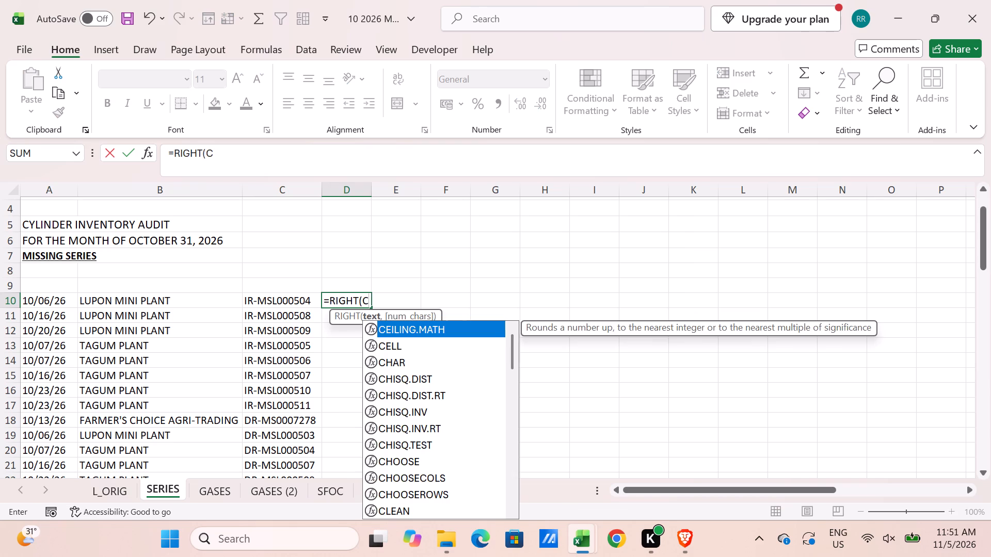
pyautogui.write('10,6')
pyautogui.press('Return')
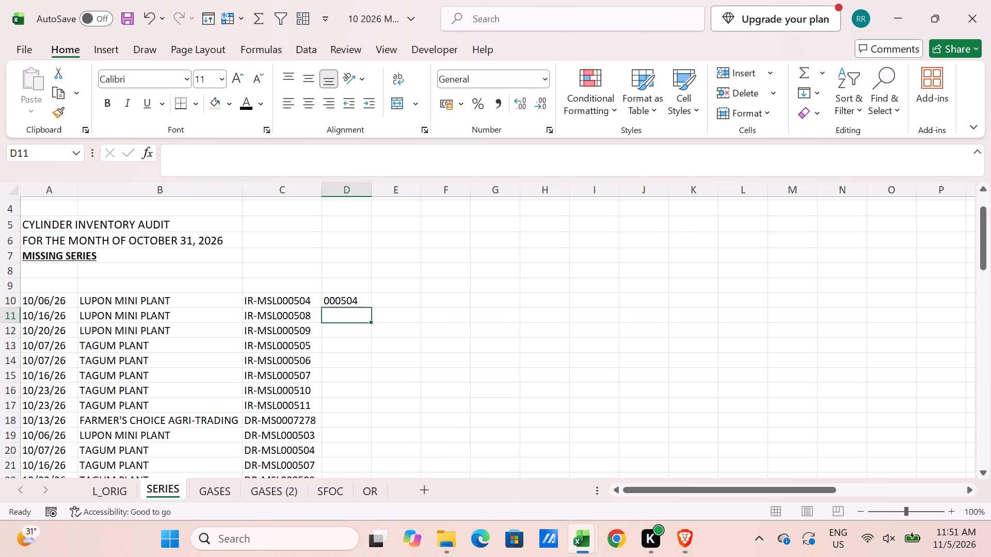
pyautogui.click(351, 304)
pyautogui.moveTo(371, 307); pyautogui.dragTo(355, 521)
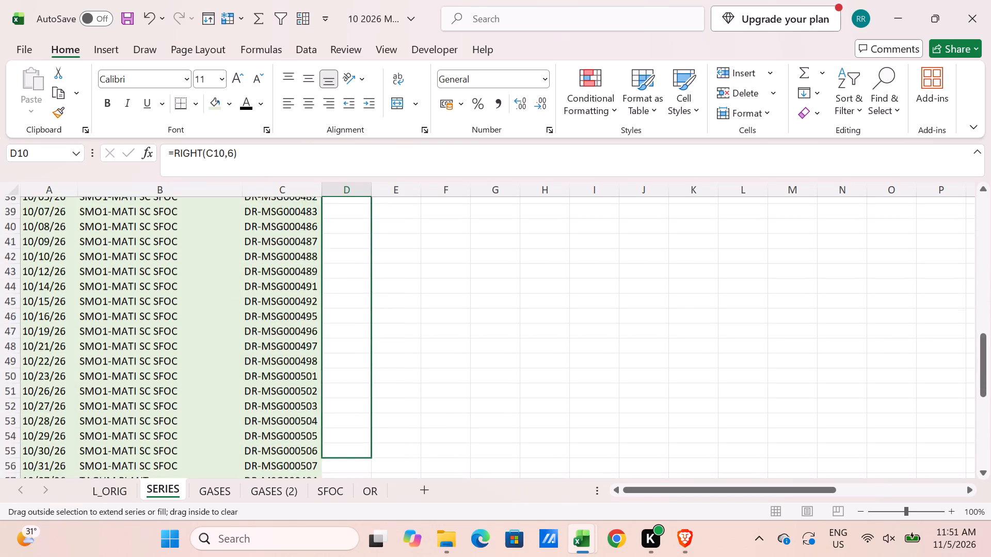
pyautogui.moveTo(355, 521); pyautogui.dragTo(354, 450)
# Sort the whole SERIES sheet in ascending order by the six-digit document numbers in column D.
pyautogui.scroll(13, 369, 431)
pyautogui.scroll(-4, 374, 396)
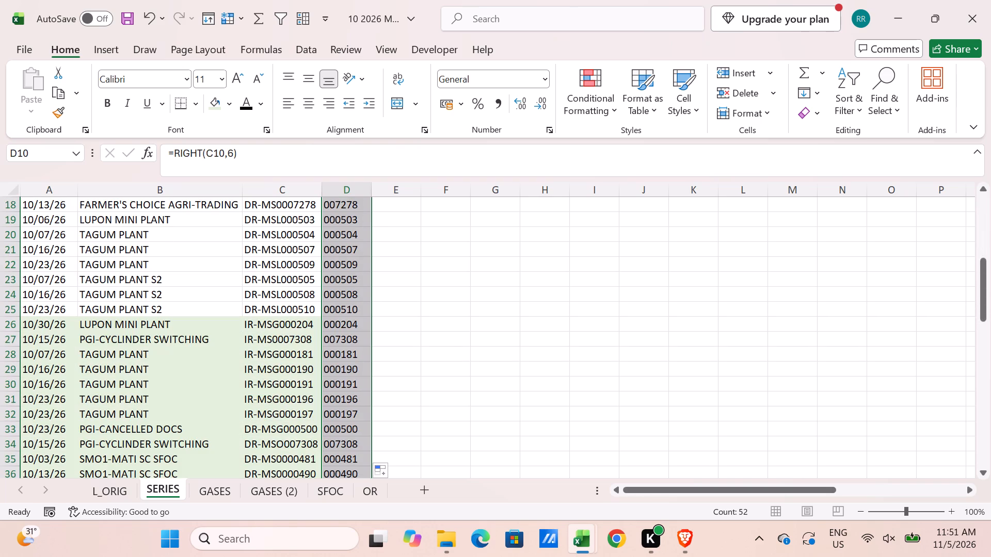
pyautogui.hotkey('ctrl', 'space')
pyautogui.hotkey('shift', 'space')
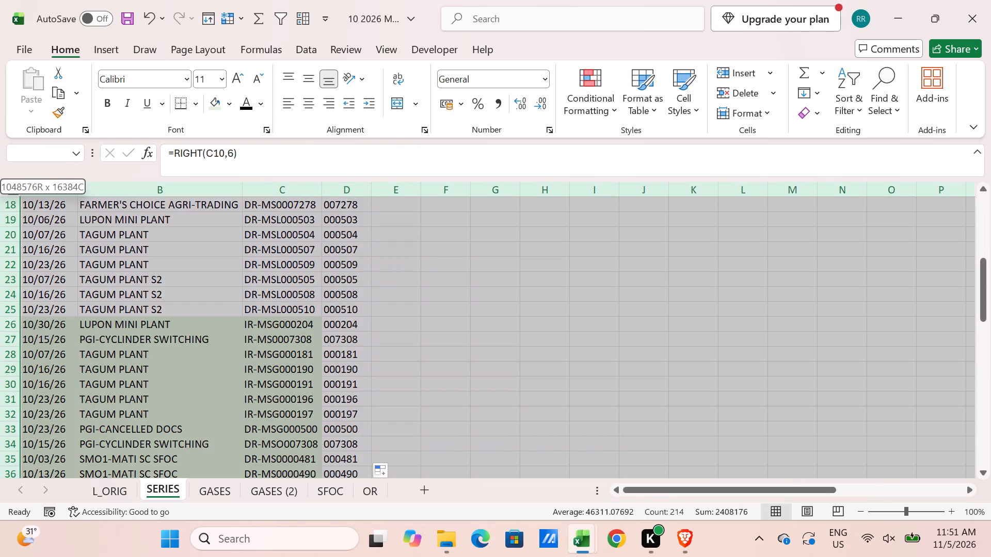
pyautogui.write('ASA')
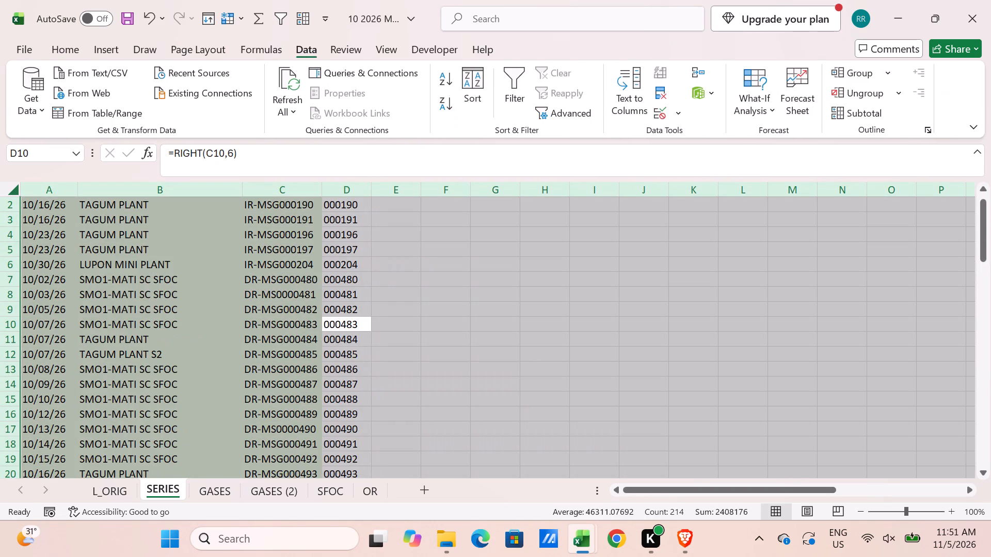
# Insert three blank rows at the top of the SERIES sheet, above the first sorted entry.
pyautogui.scroll(7, 378, 390)
pyautogui.scroll(4, 372, 274)
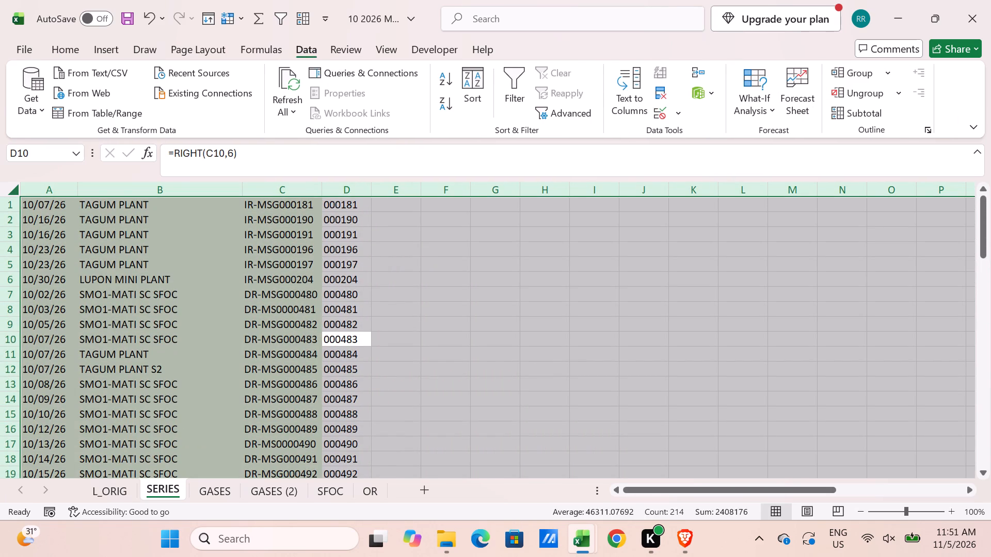
pyautogui.click(373, 275)
pyautogui.scroll(4, 385, 306)
pyautogui.click(375, 212)
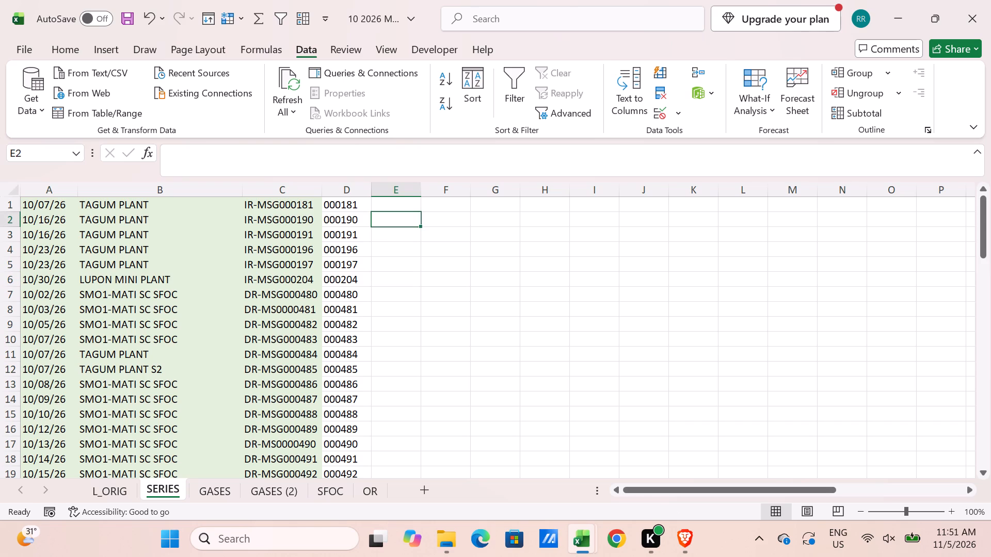
pyautogui.scroll(4, 381, 249)
pyautogui.scroll(-5, 381, 249)
pyautogui.scroll(10, 385, 281)
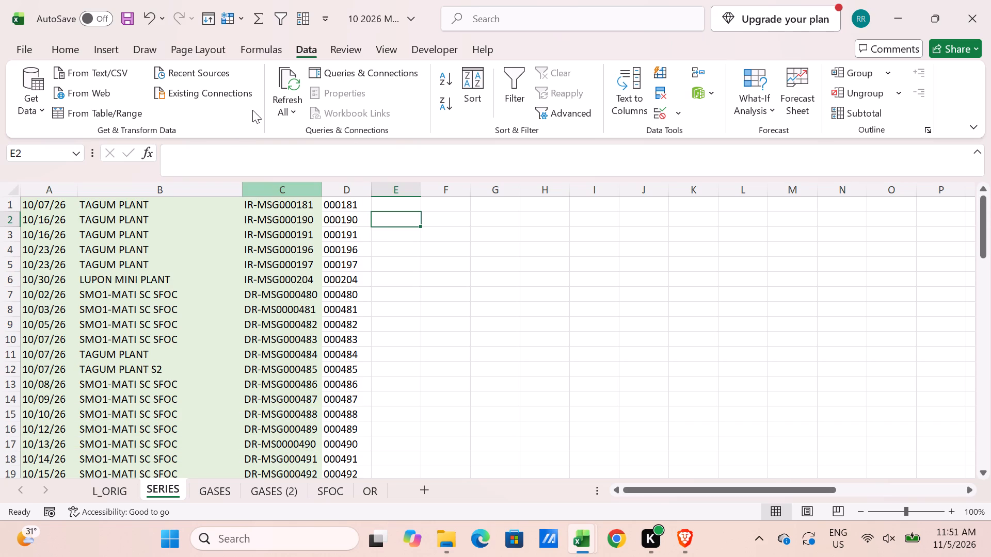
pyautogui.click(7, 204)
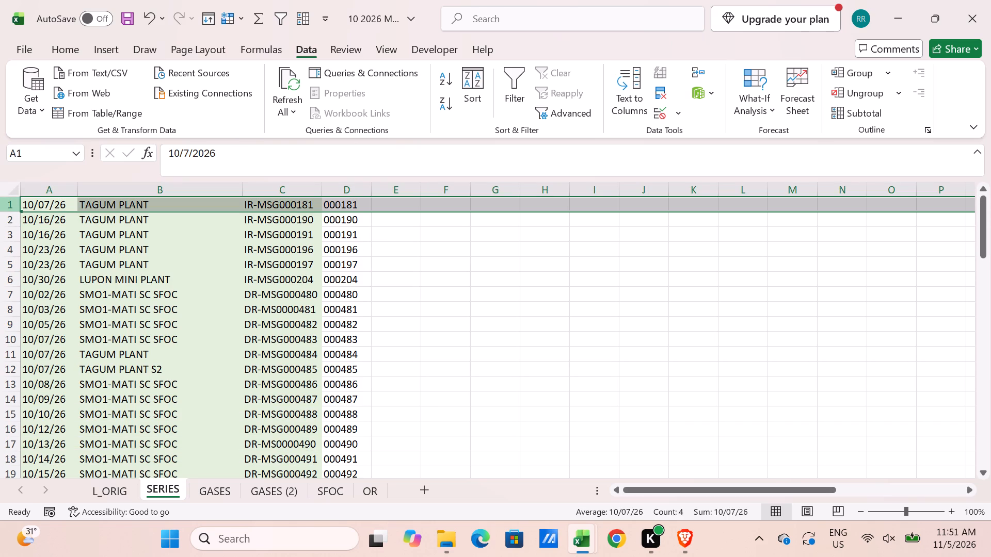
pyautogui.hotkey('ctrl', 'shift', '=')
pyautogui.hotkey('ctrl', 'shift', '=')
pyautogui.hotkey('ctrl', 'shift', '=')
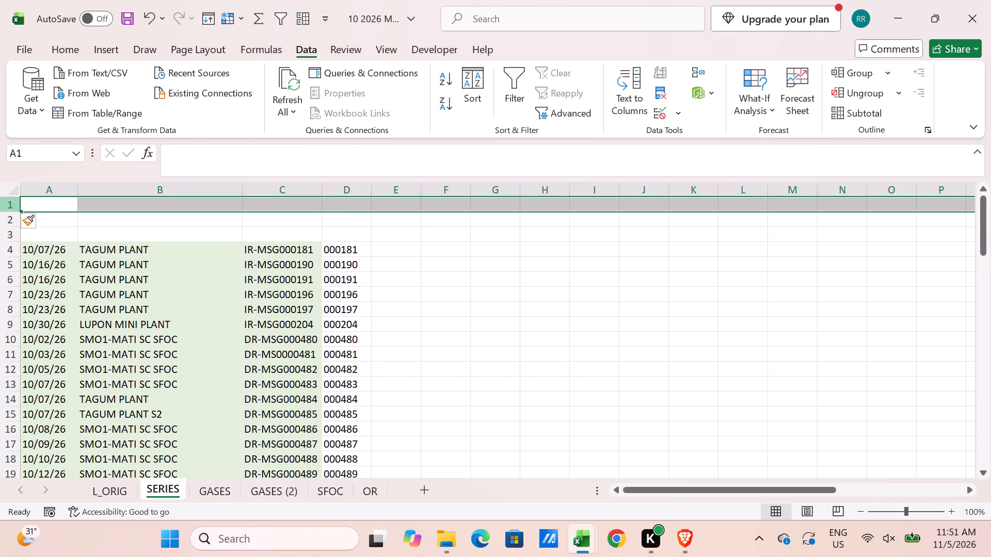
pyautogui.scroll(2, 139, 391)
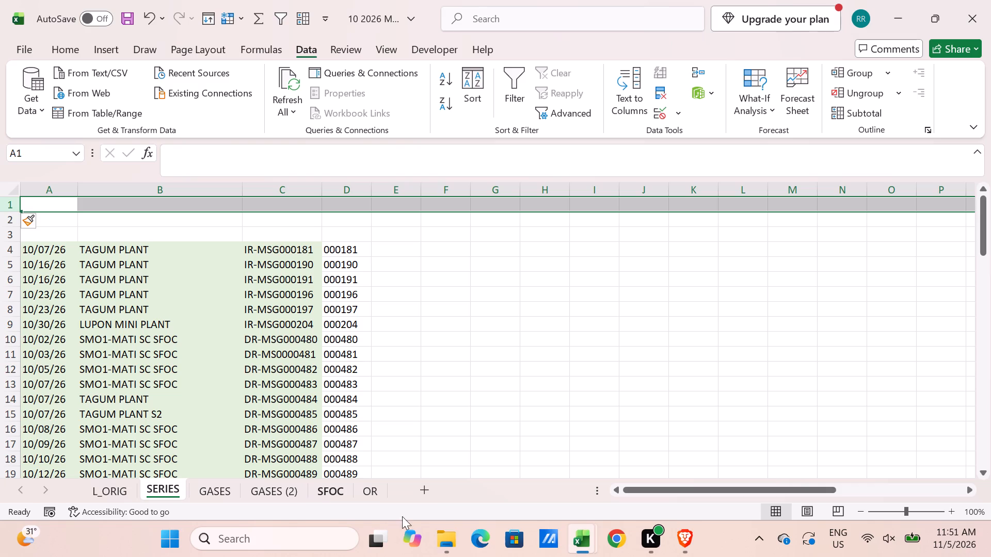
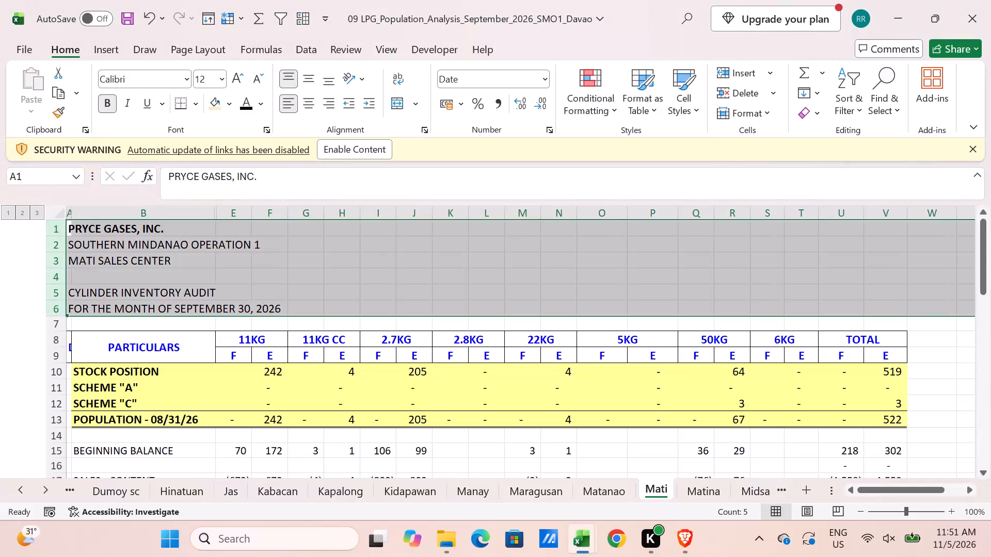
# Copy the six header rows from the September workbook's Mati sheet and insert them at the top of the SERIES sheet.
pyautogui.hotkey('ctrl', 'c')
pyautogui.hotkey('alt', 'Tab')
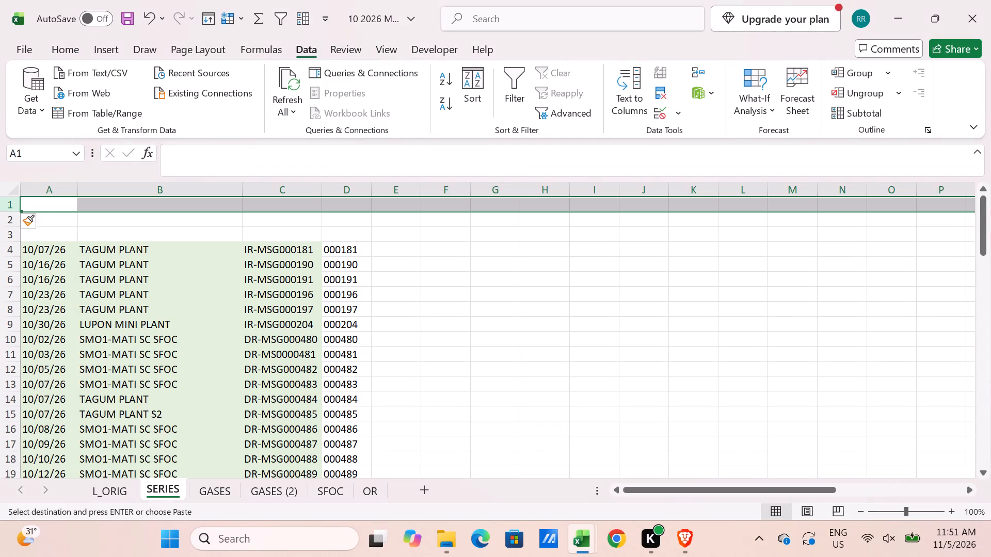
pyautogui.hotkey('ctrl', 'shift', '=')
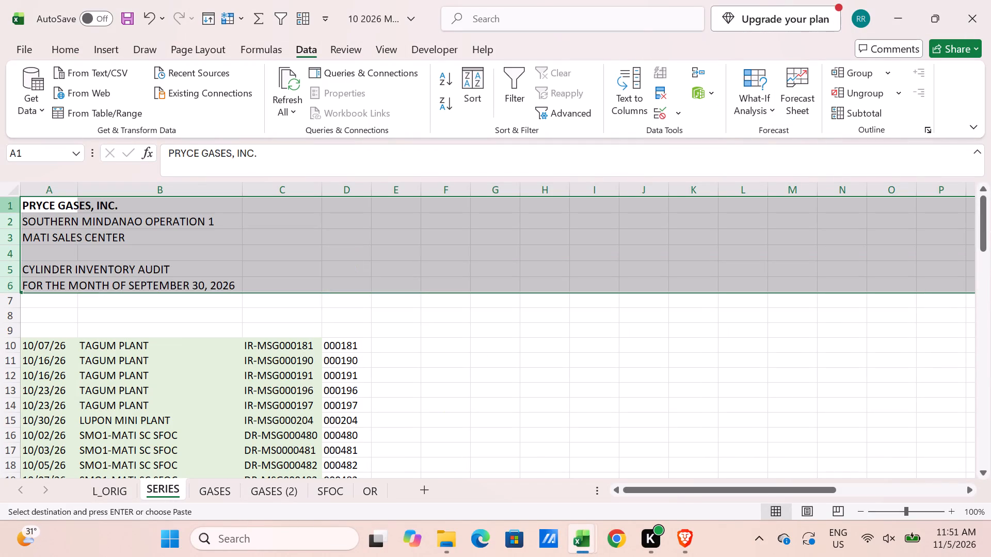
# Move the October 31, 2026 header block with MISSING SERIES from rows 62–68 to row 1 of the SERIES sheet, inserting it above everything else.
pyautogui.scroll(-5, 170, 241)
pyautogui.scroll(-12, 194, 330)
pyautogui.scroll(6, 212, 357)
pyautogui.scroll(-2, 212, 357)
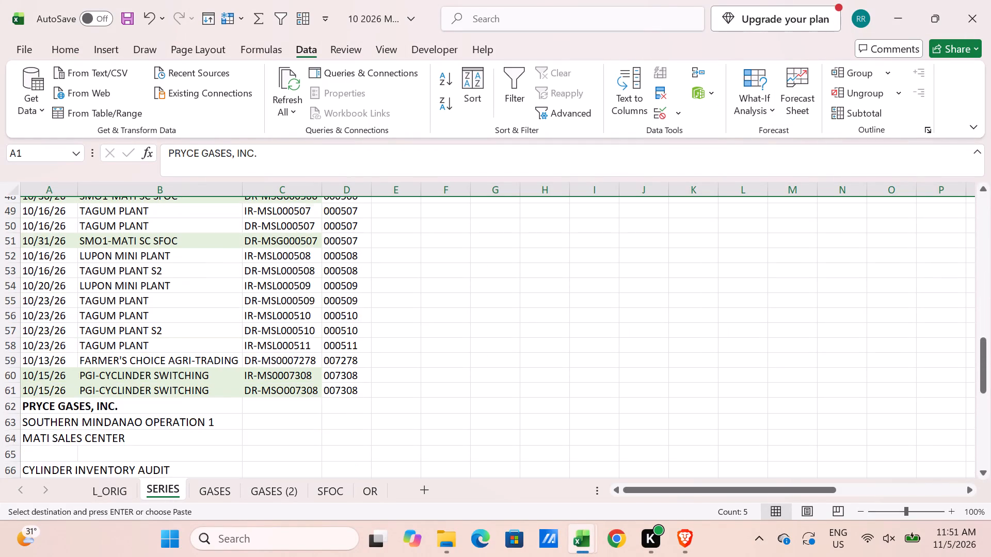
pyautogui.scroll(-5, 212, 357)
pyautogui.moveTo(11, 317); pyautogui.dragTo(14, 406)
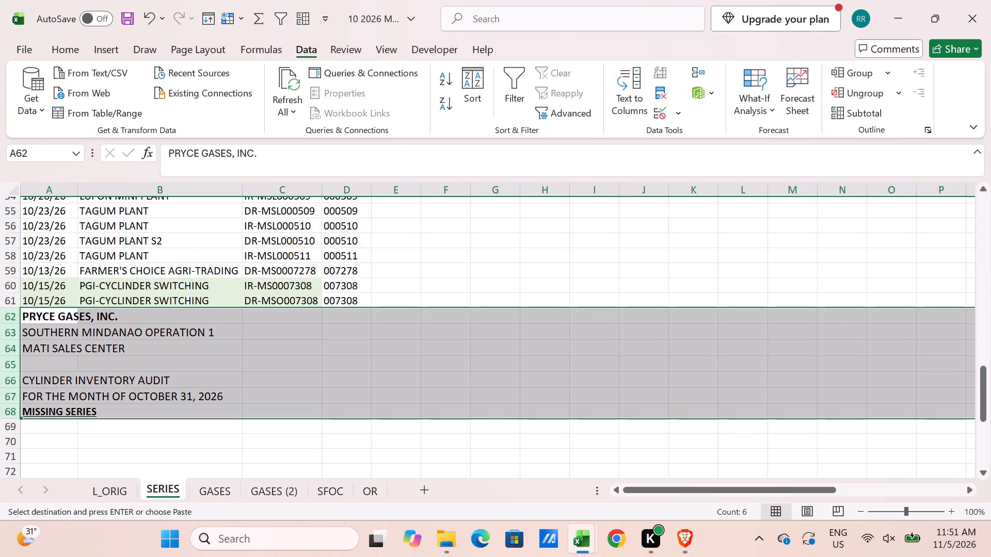
pyautogui.hotkey('ctrl', 'x')
pyautogui.scroll(13, 101, 353)
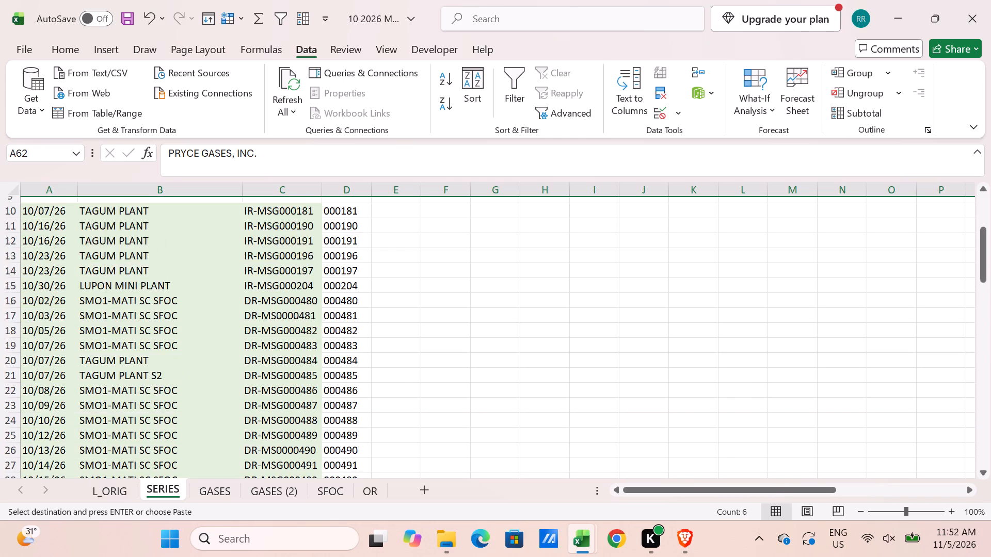
pyautogui.scroll(10, 68, 262)
pyautogui.click(19, 204)
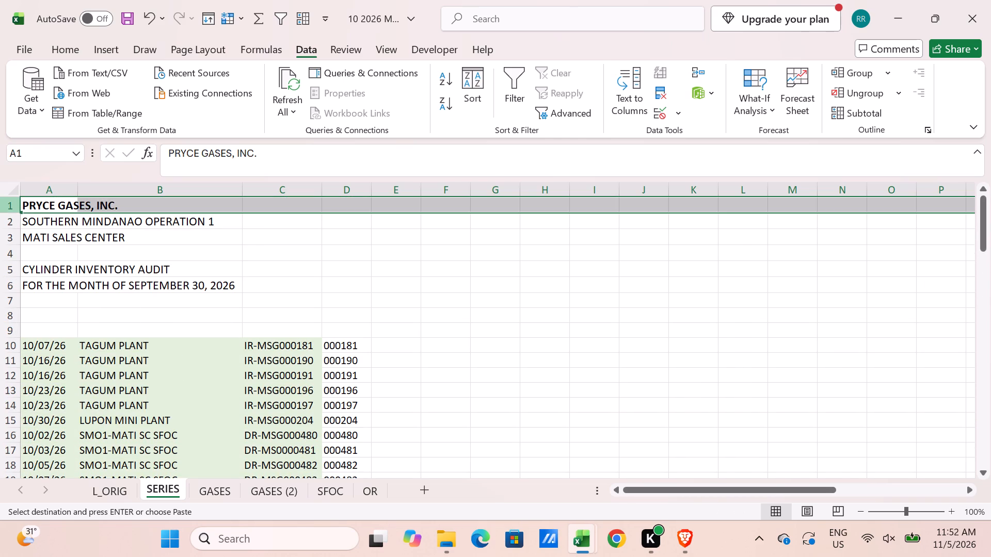
pyautogui.hotkey('ctrl', 'shift', '=')
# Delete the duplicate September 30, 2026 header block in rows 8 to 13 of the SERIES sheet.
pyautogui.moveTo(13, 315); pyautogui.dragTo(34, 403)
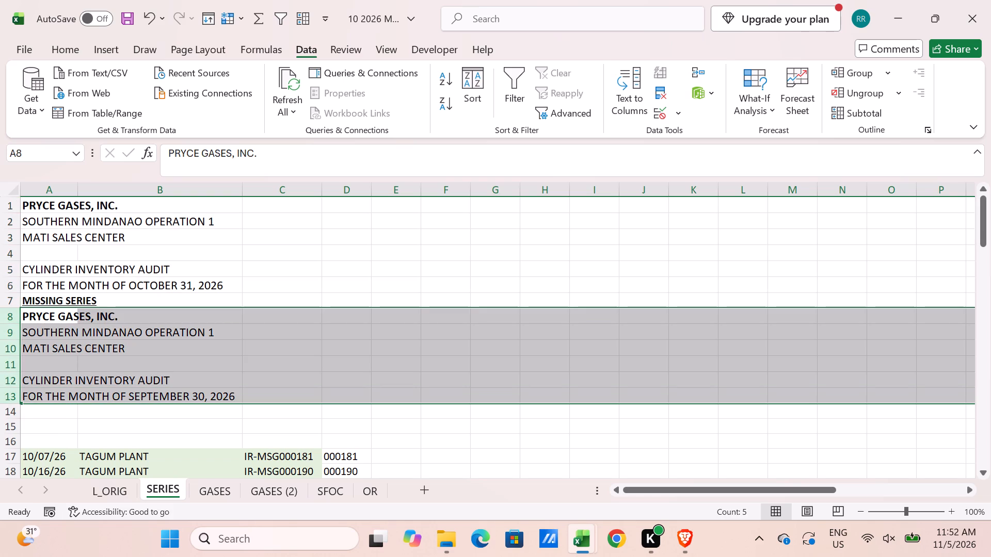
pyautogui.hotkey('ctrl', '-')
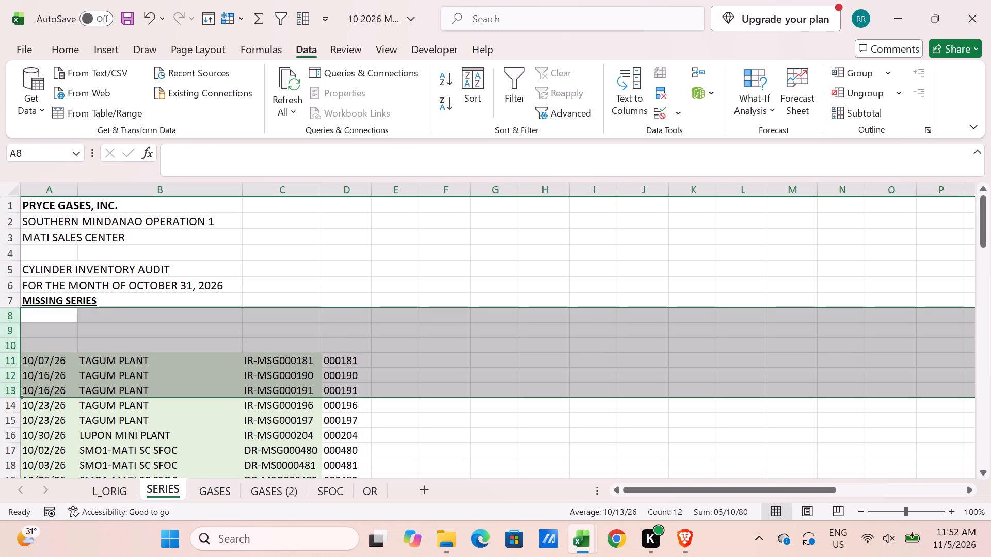
# Delete one blank row between the MISSING SERIES title and the first entry, leaving two blank rows.
pyautogui.click(14, 341)
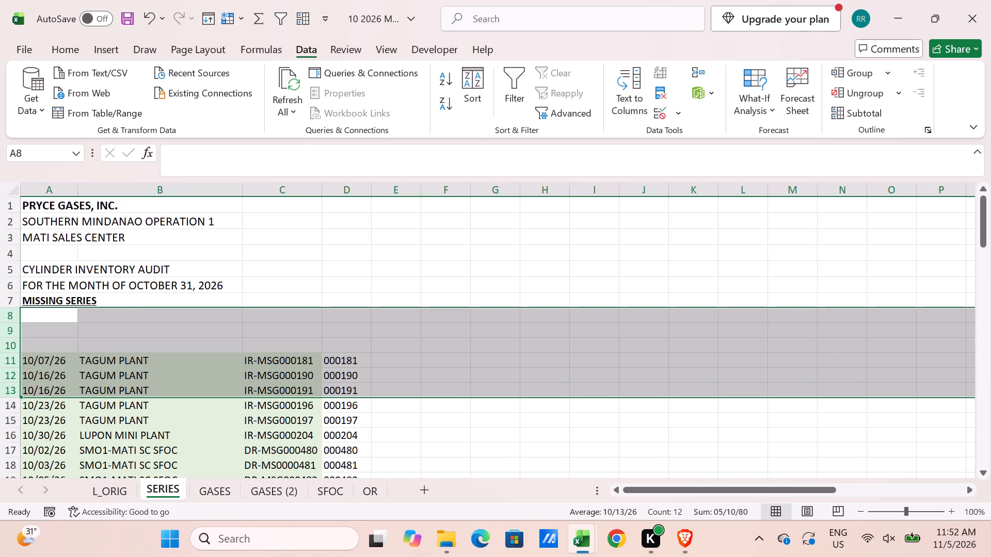
pyautogui.click(16, 333)
pyautogui.hotkey('ctrl', '-')
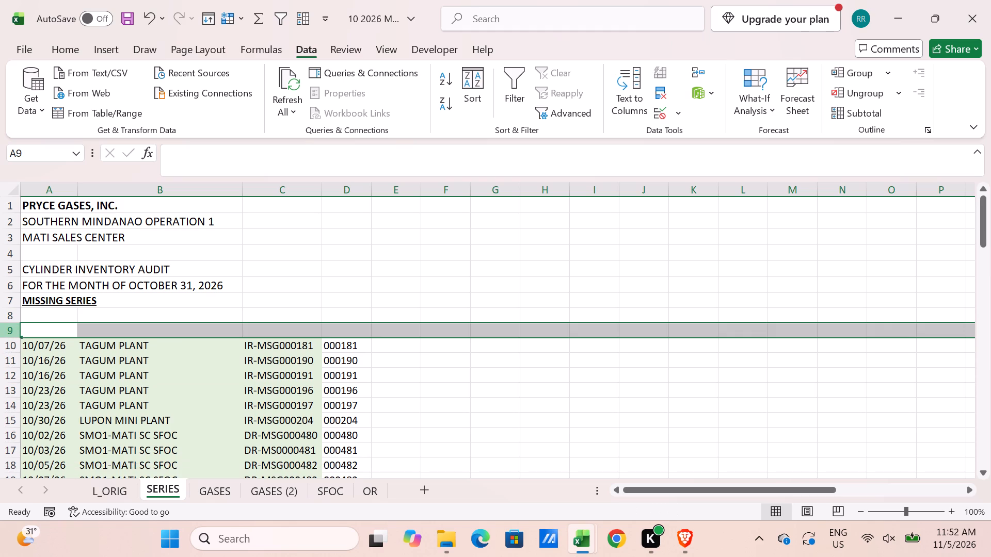
# Insert two blank rows above the DR-MSG000480 entry and remove their green fill.
pyautogui.scroll(-3, 286, 393)
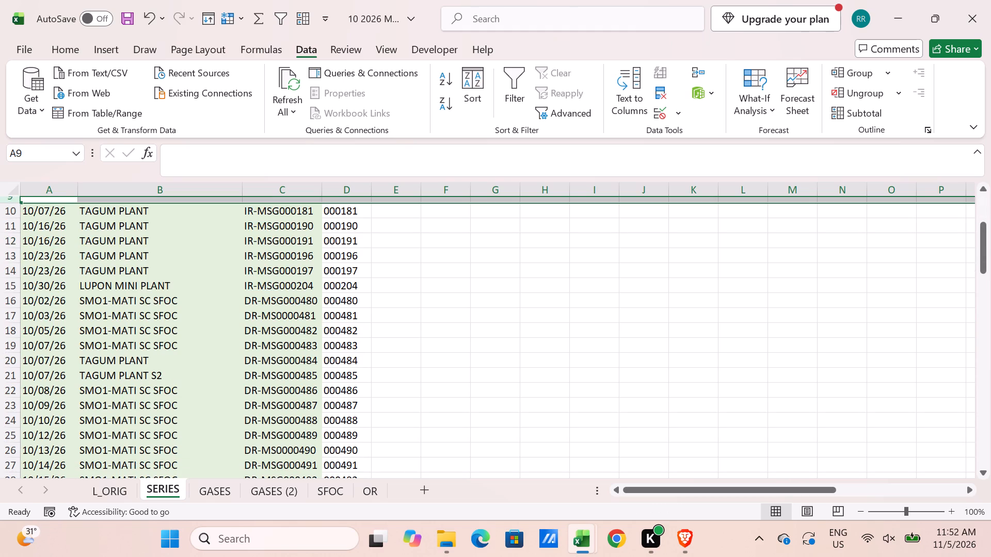
pyautogui.scroll(1, 246, 422)
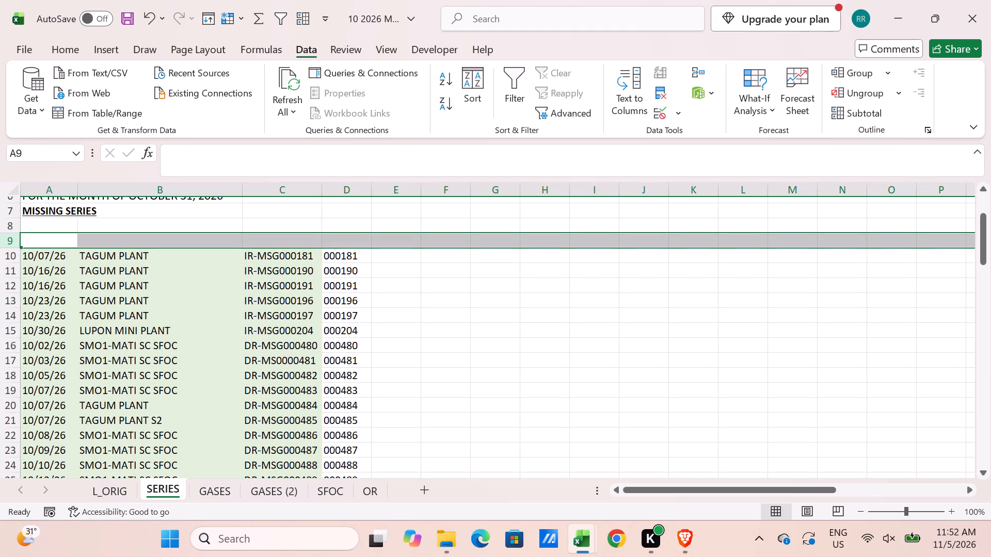
pyautogui.scroll(-1, 66, 315)
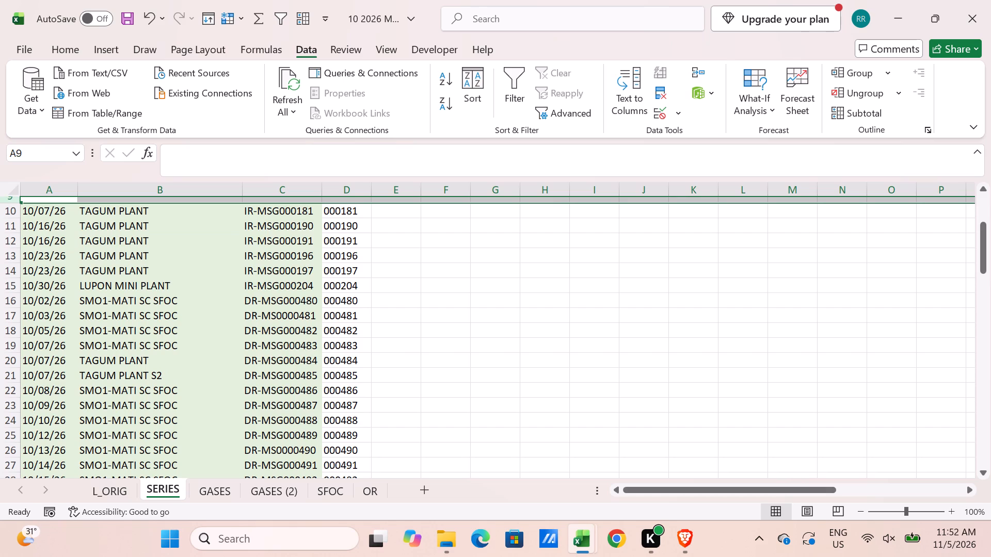
pyautogui.click(11, 301)
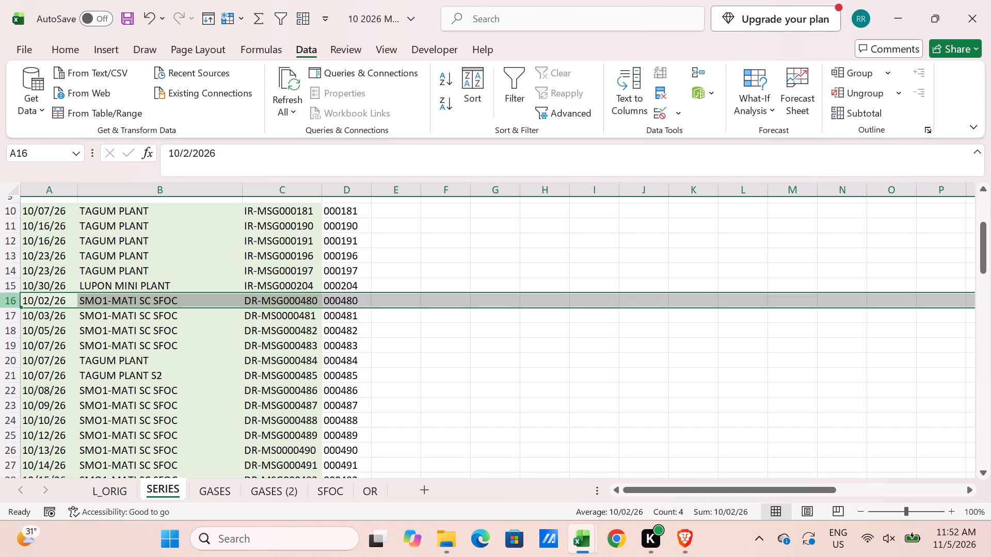
pyautogui.hotkey('ctrl', 'shift', '=')
pyautogui.hotkey('ctrl', 'shift', '=')
pyautogui.hotkey('shift', 'Down')
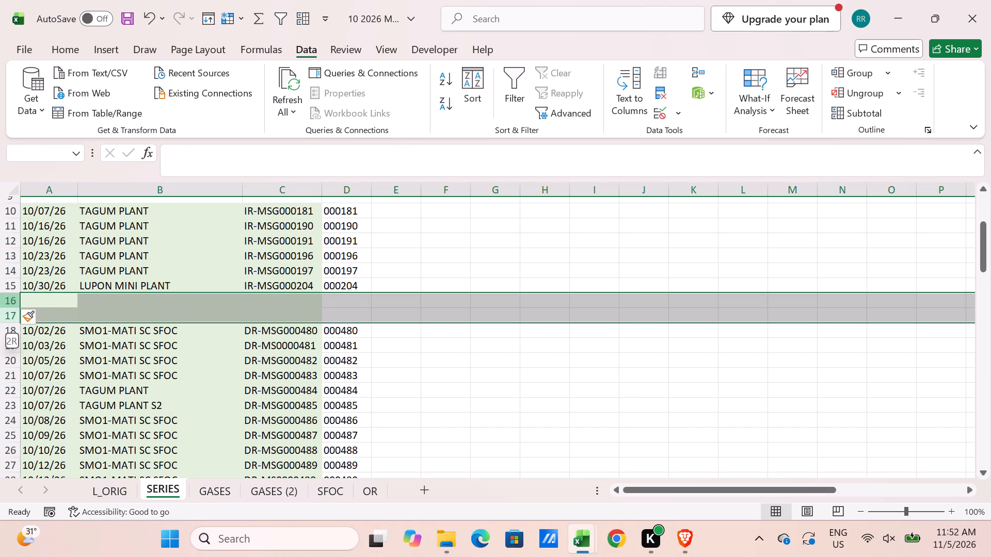
pyautogui.click(74, 46)
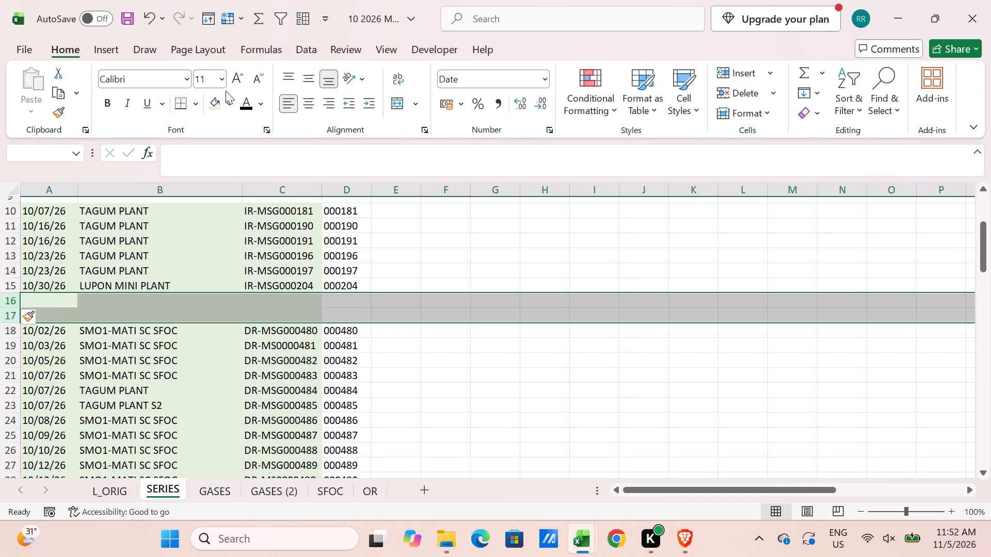
pyautogui.moveTo(229, 98); pyautogui.dragTo(231, 103)
pyautogui.click(270, 361)
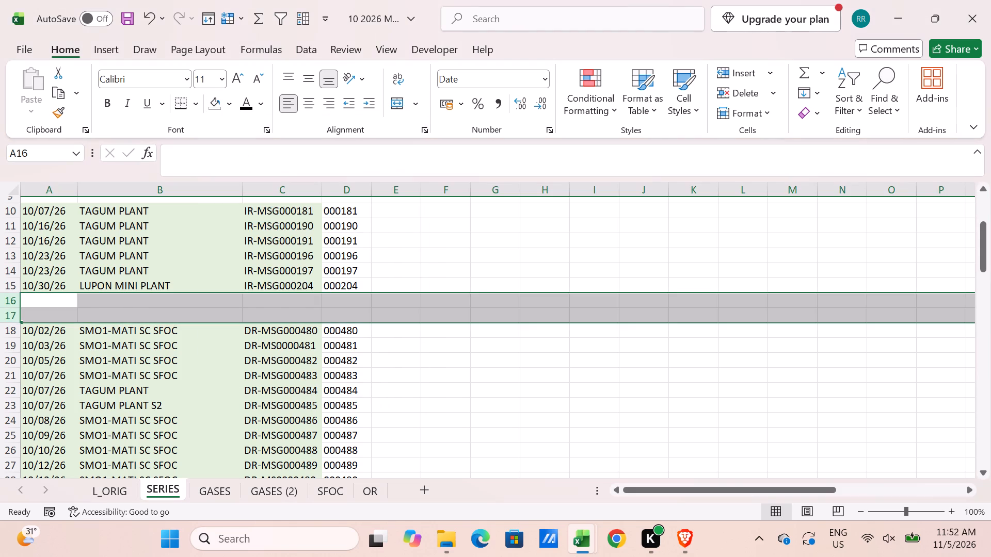
# Insert two blank rows above the LUPON MINI PLANT entry IR-MSG000204 and clear their fill colour.
pyautogui.scroll(2, 270, 361)
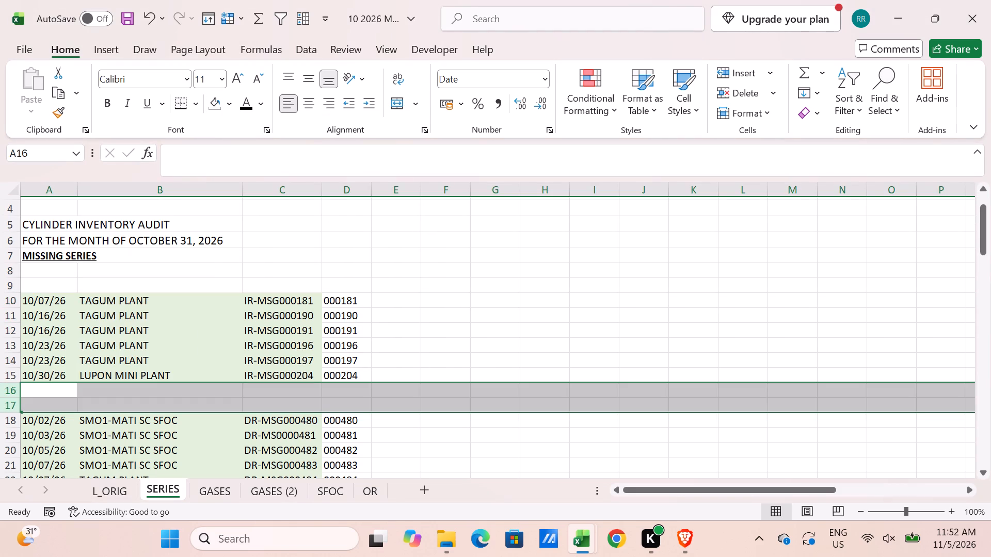
pyautogui.click(14, 375)
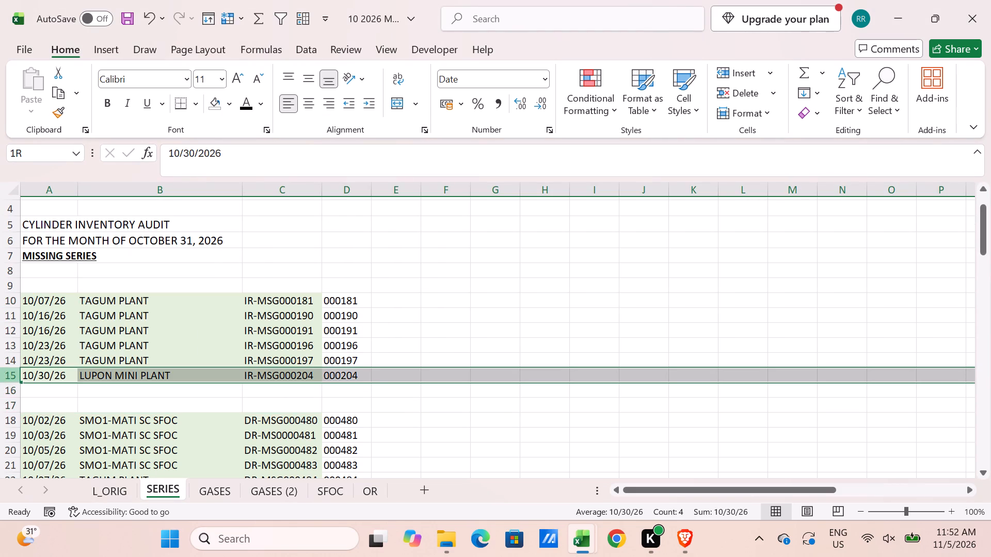
pyautogui.hotkey('ctrl', 'shift', '=')
pyautogui.hotkey('ctrl', 'shift', '=')
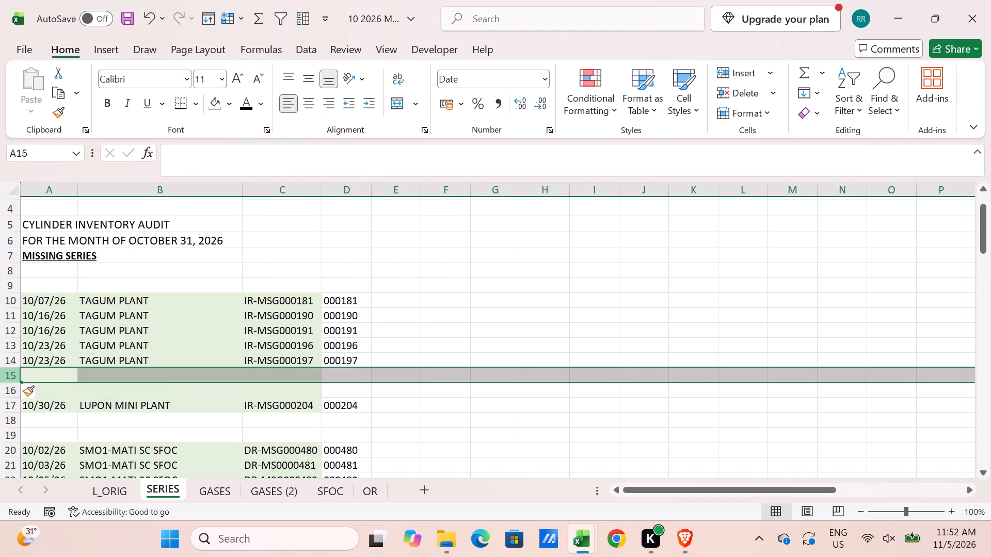
pyautogui.hotkey('shift', 'Down')
pyautogui.click(221, 106)
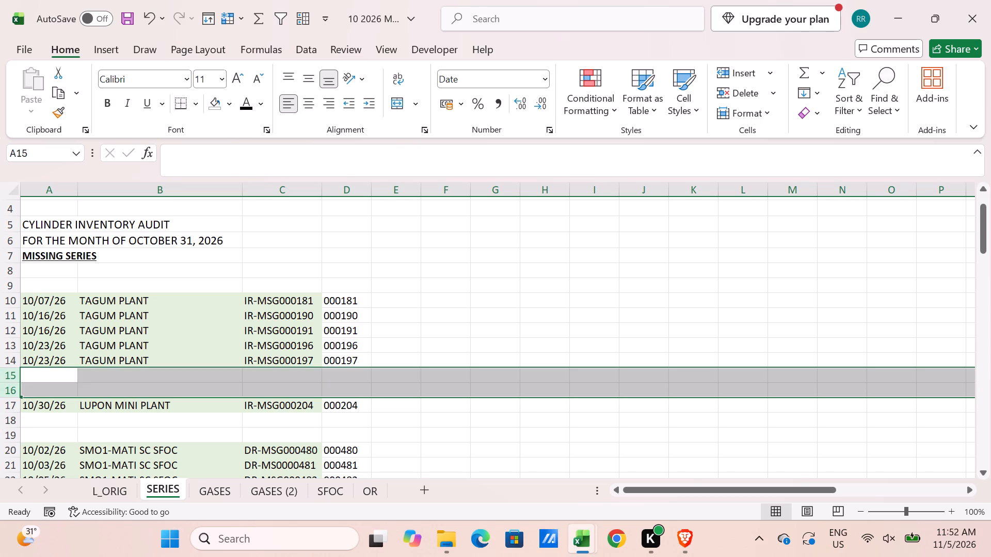
# Insert two blank rows above the FARMER'S CHOICE AGRI-TRADING entry DR-MS0007278 to separate it from the preceding series.
pyautogui.scroll(-1, 211, 398)
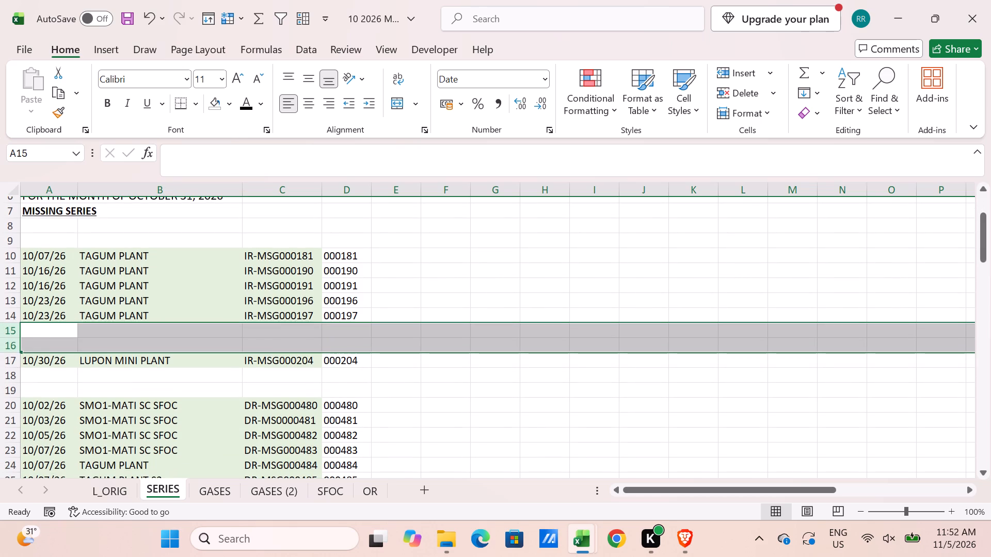
pyautogui.scroll(-2, 211, 398)
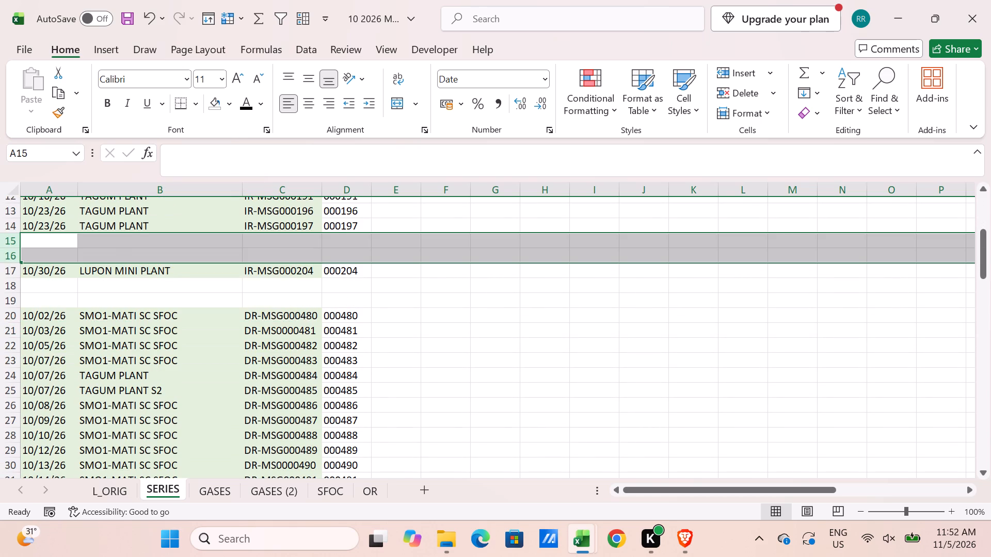
pyautogui.scroll(-2, 211, 398)
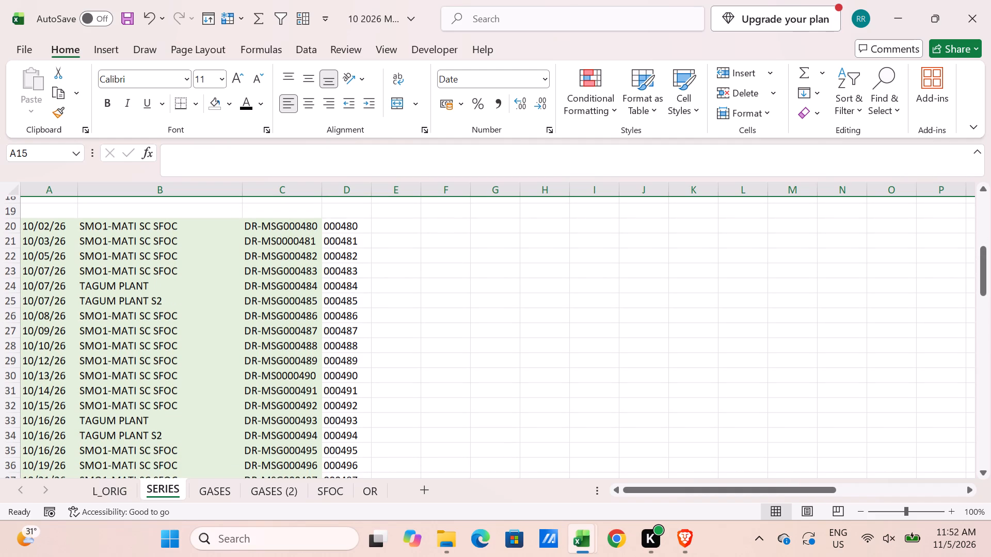
pyautogui.scroll(-3, 211, 401)
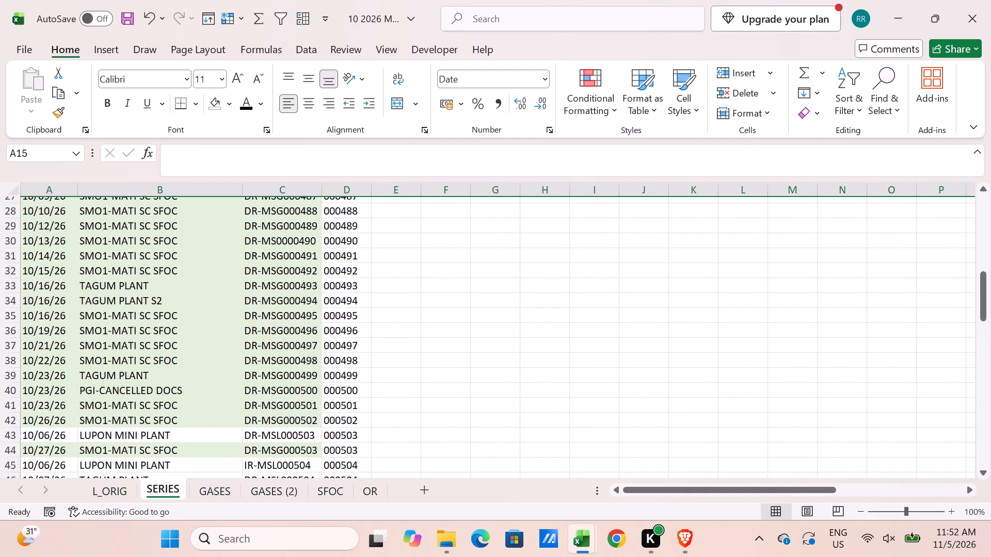
pyautogui.scroll(-1, 203, 432)
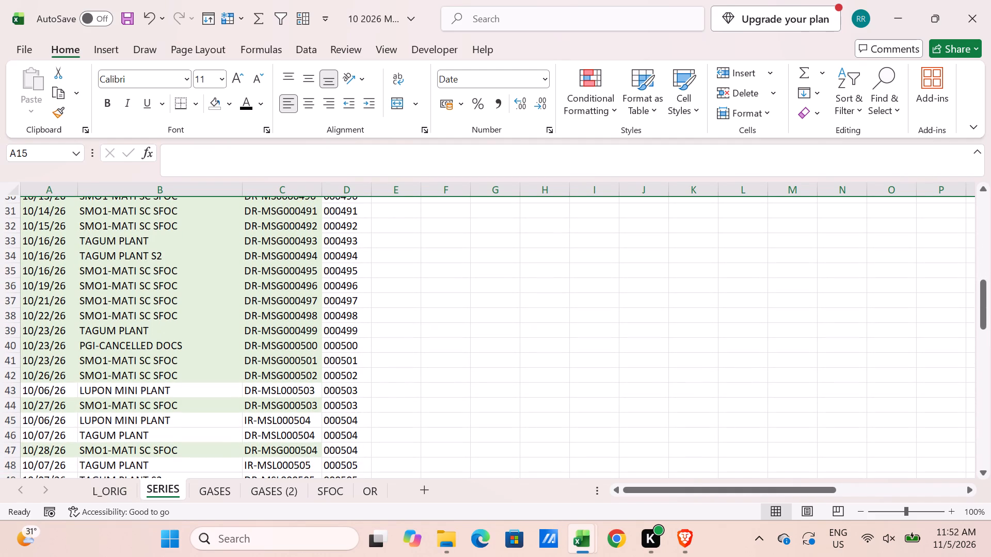
pyautogui.scroll(-4, 294, 426)
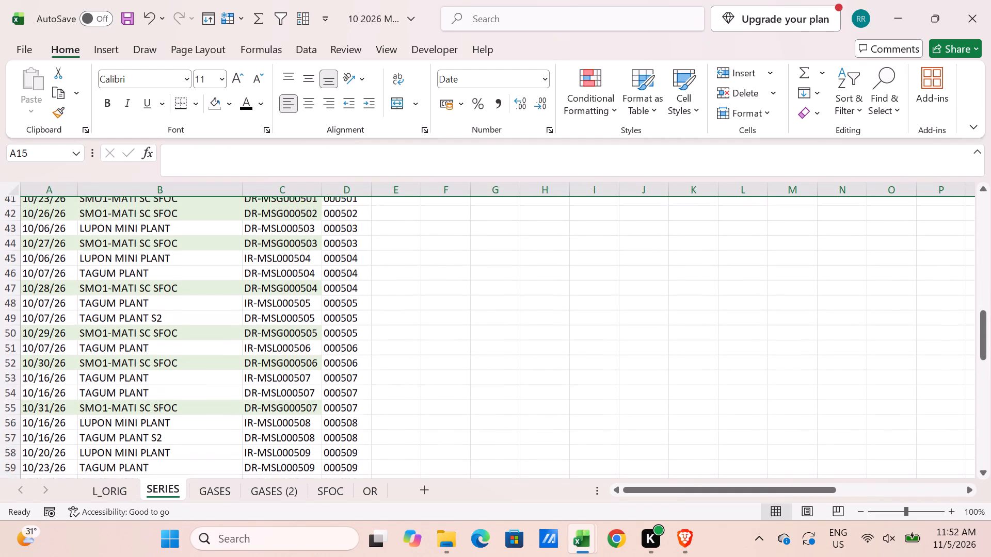
pyautogui.scroll(-3, 294, 426)
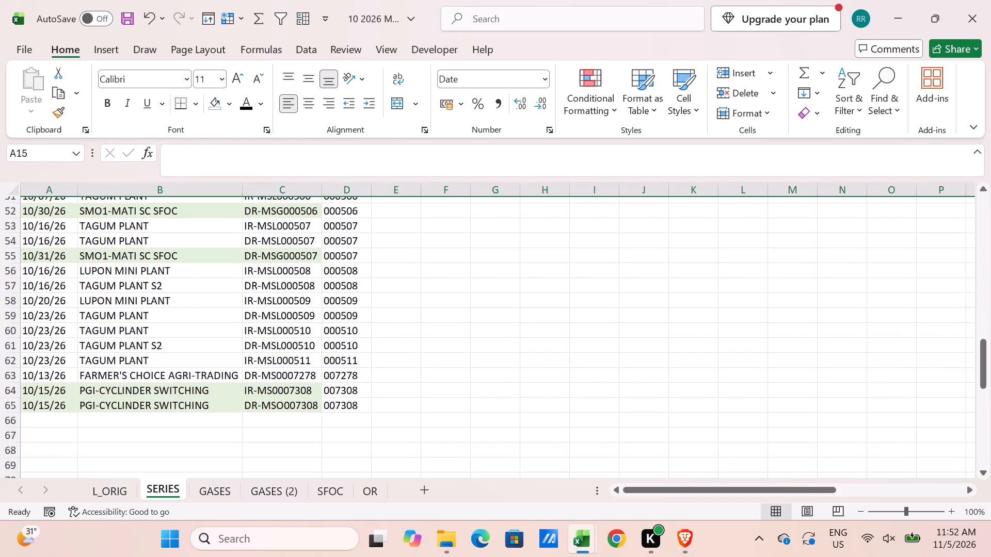
pyautogui.click(5, 373)
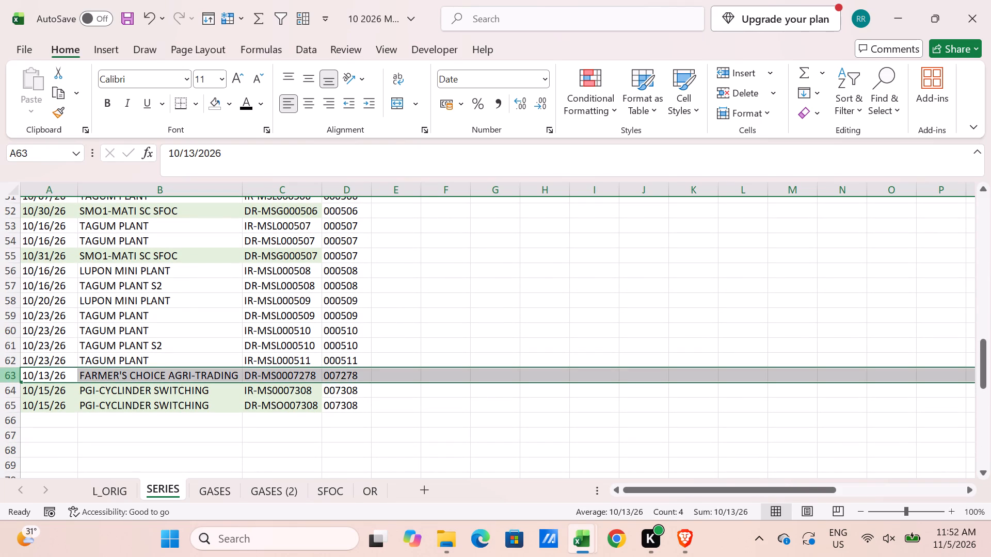
pyautogui.hotkey('ctrl', 'shift', '=')
pyautogui.hotkey('ctrl', 'shift', '=')
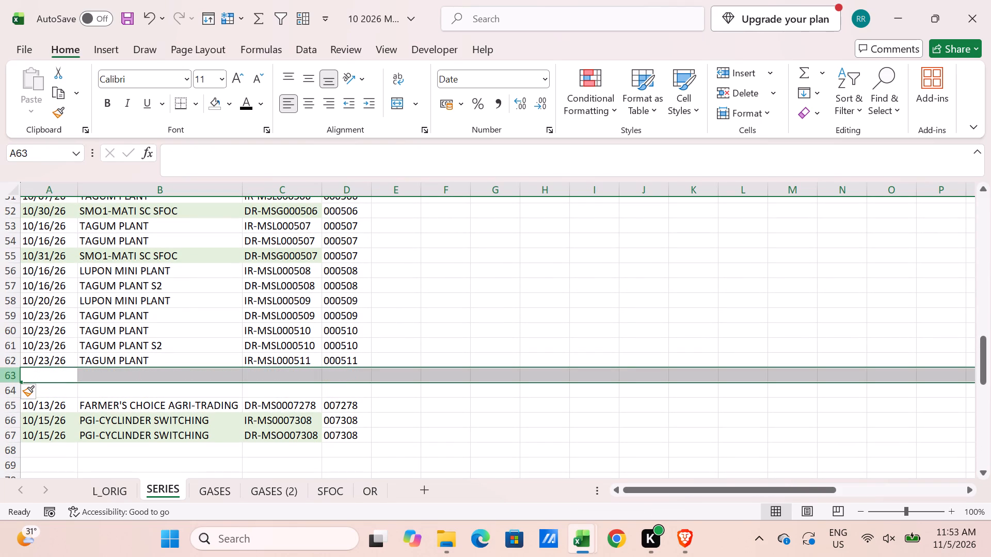
# Insert two blank rows above the first PGI-CYCLINDER SWITCHING entry, IR-MS0007308.
pyautogui.click(7, 418)
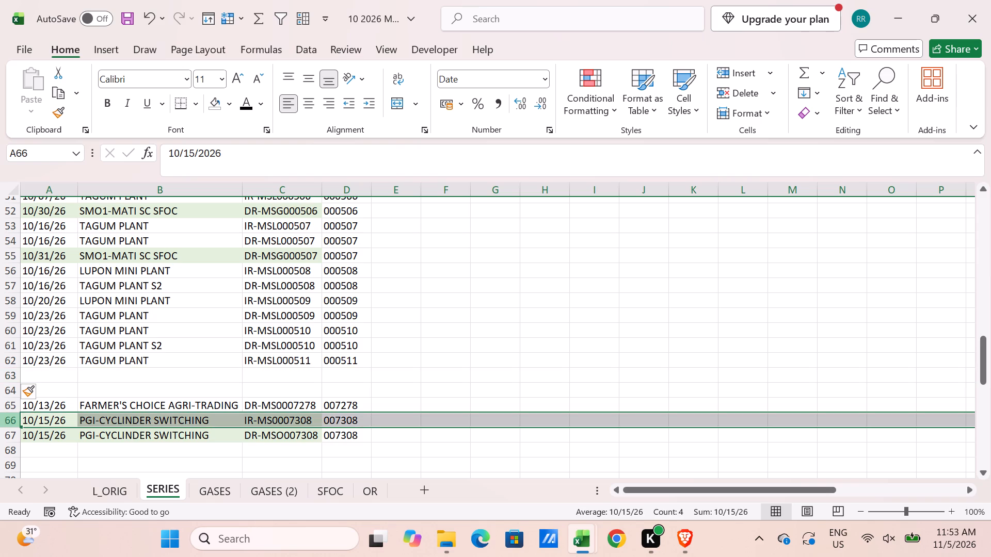
pyautogui.hotkey('ctrl', 'shift', '=')
pyautogui.hotkey('ctrl', 'shift', '=')
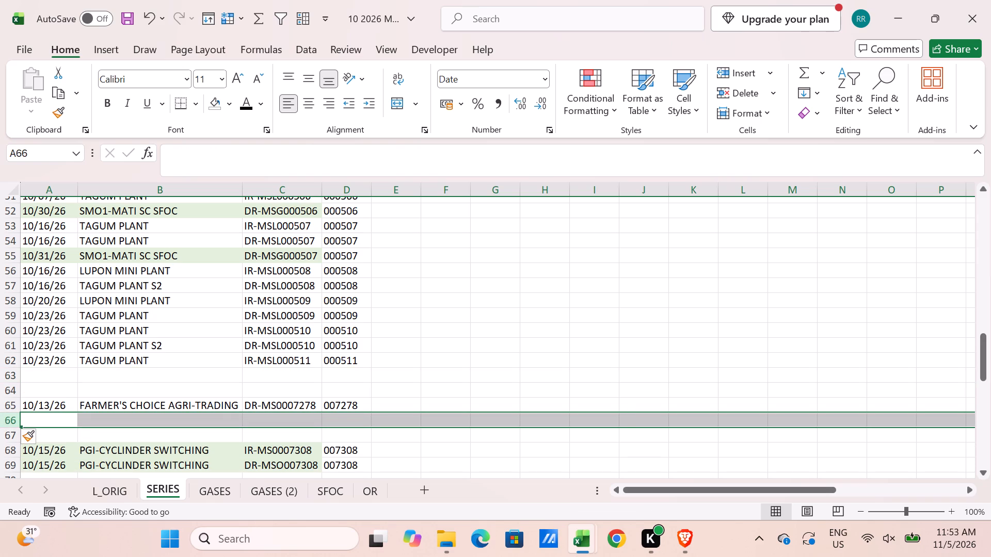
# Fill the document-number formula from D62 down column D to row 69, covering the inserted blank rows.
pyautogui.click(343, 356)
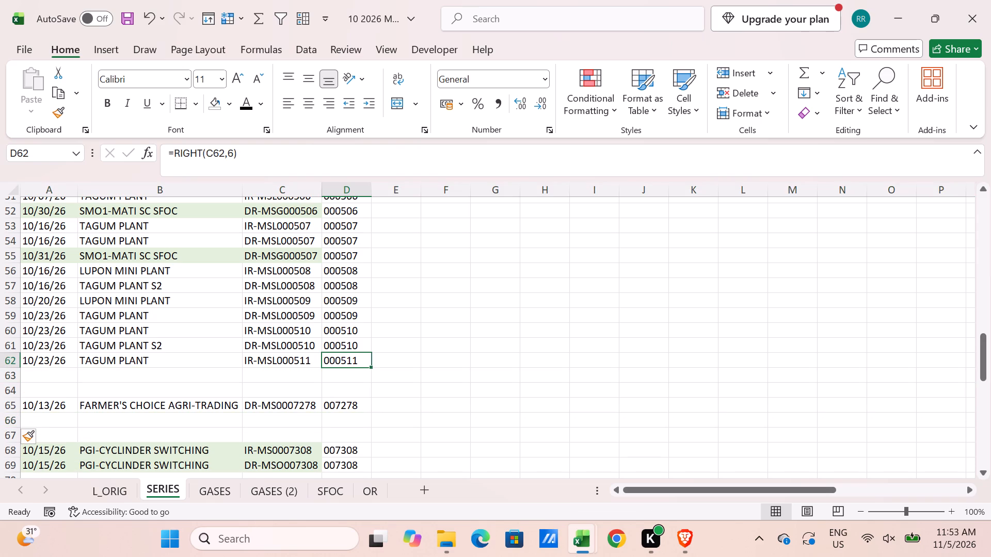
pyautogui.moveTo(369, 366); pyautogui.dragTo(375, 470)
pyautogui.scroll(3, 377, 445)
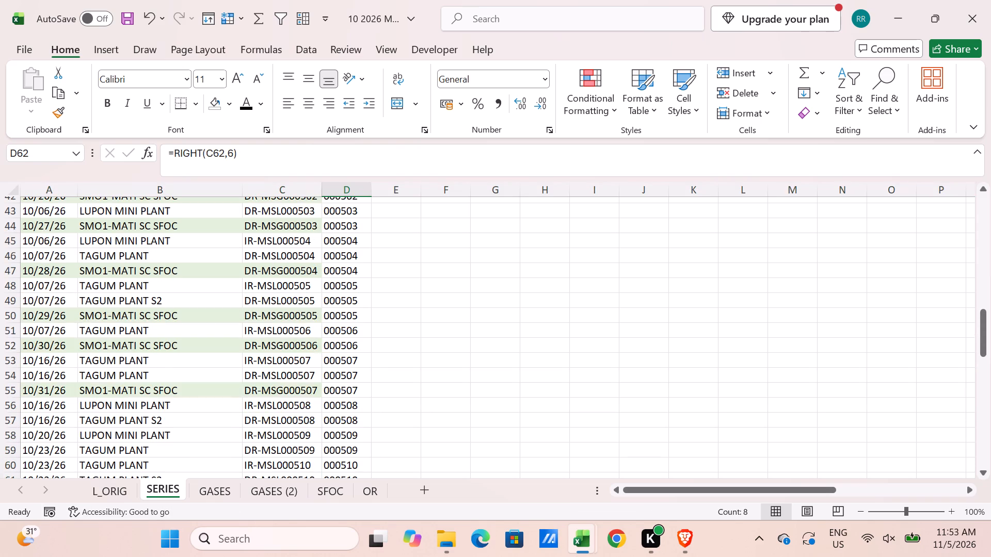
pyautogui.scroll(14, 377, 445)
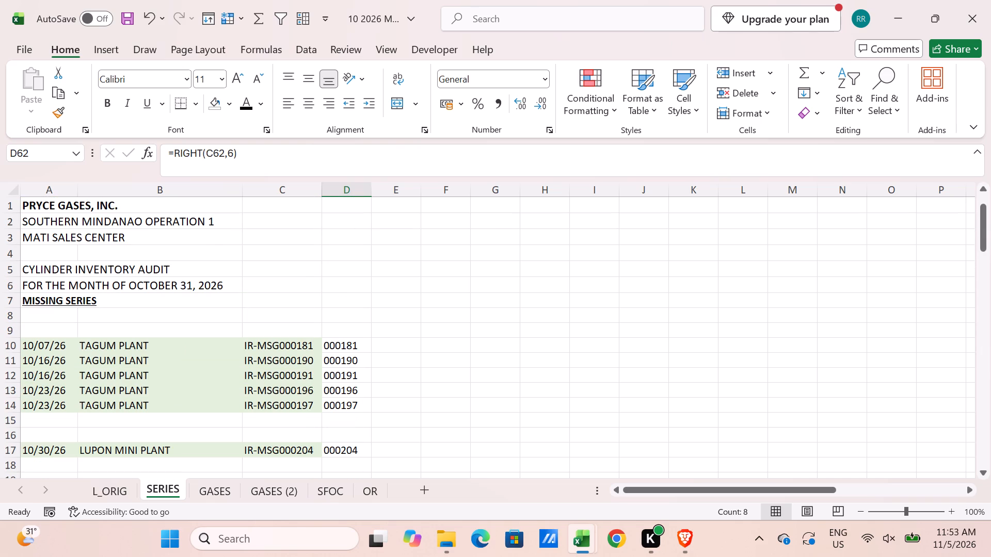
# Examine the separated document-number groups on the SERIES sheet, from the IR-MSG entries through the mixed DR-MSG, DR-MSL and IR-MSL entries.
pyautogui.scroll(-3, 377, 445)
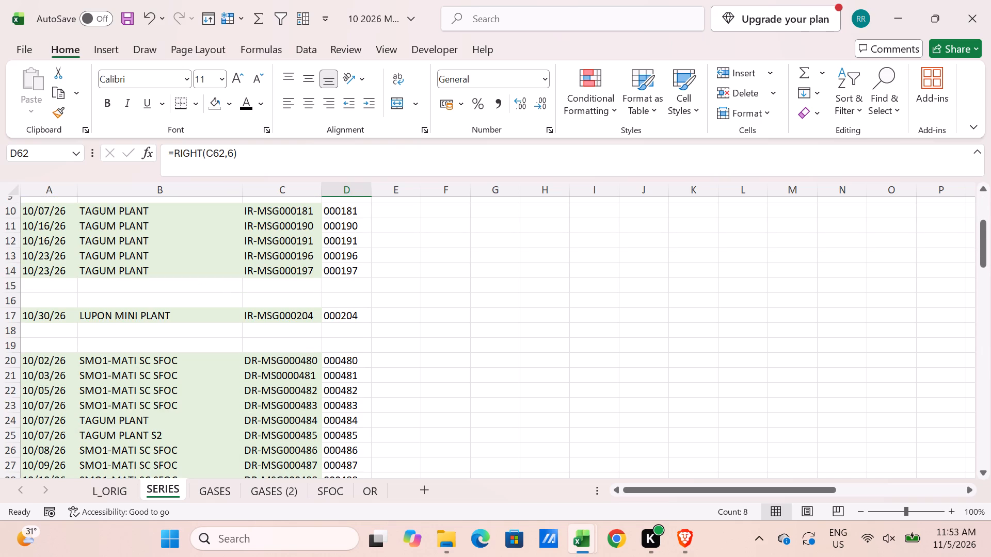
pyautogui.scroll(1, 377, 445)
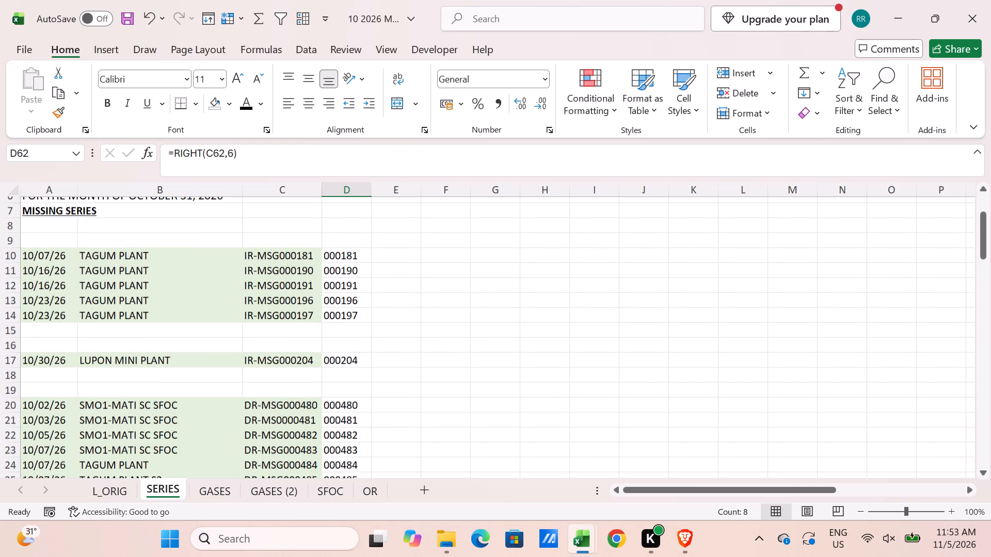
pyautogui.scroll(-1, 364, 443)
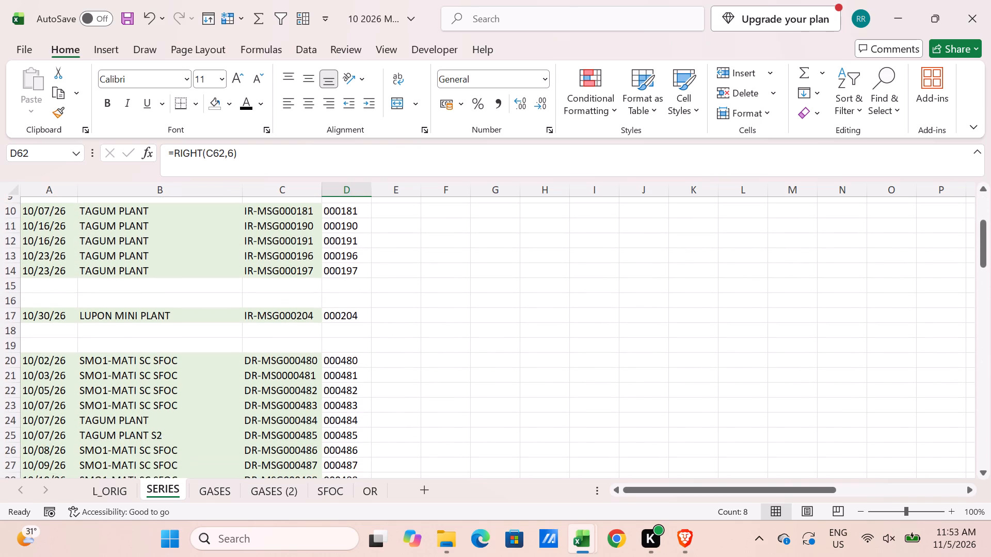
pyautogui.scroll(-3, 364, 443)
pyautogui.scroll(4, 364, 443)
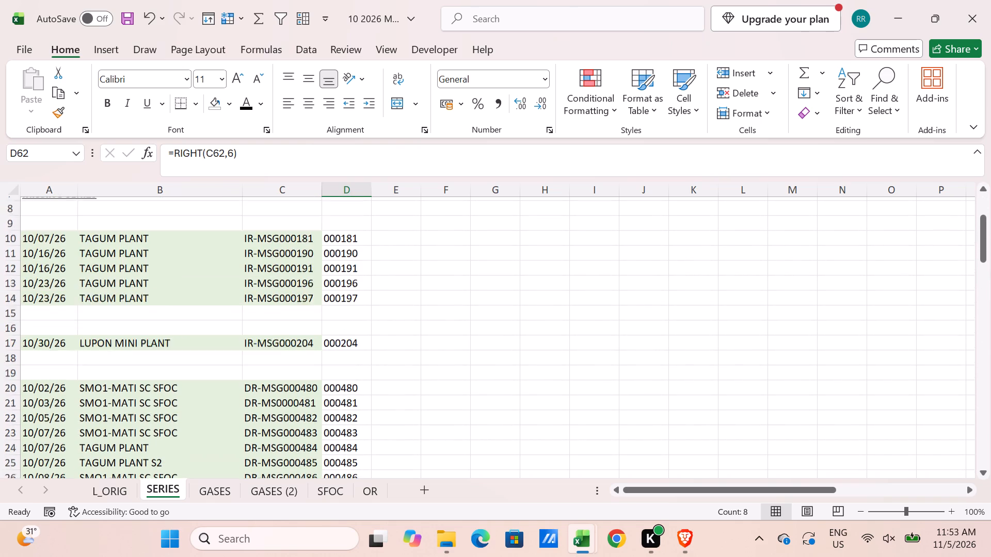
pyautogui.scroll(-8, 364, 443)
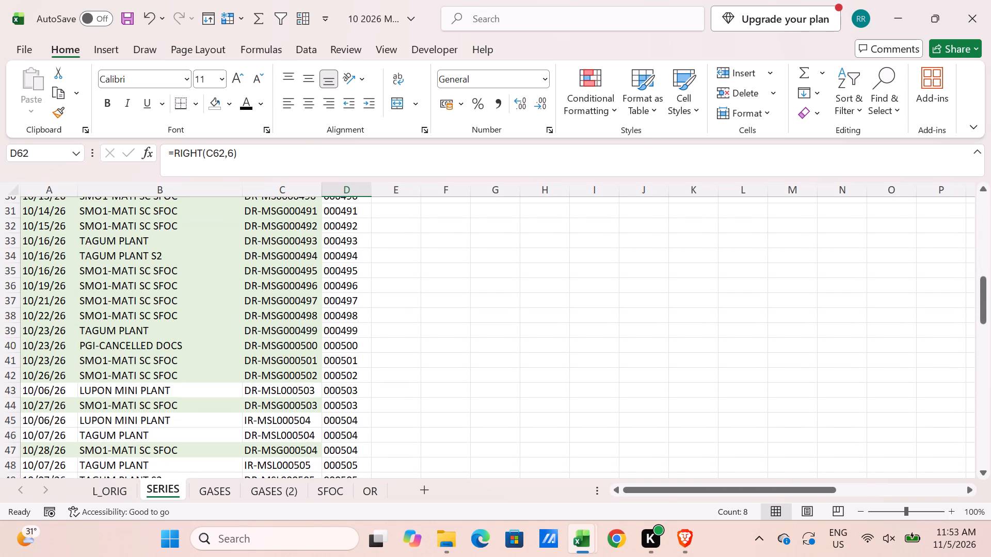
pyautogui.scroll(-2, 364, 443)
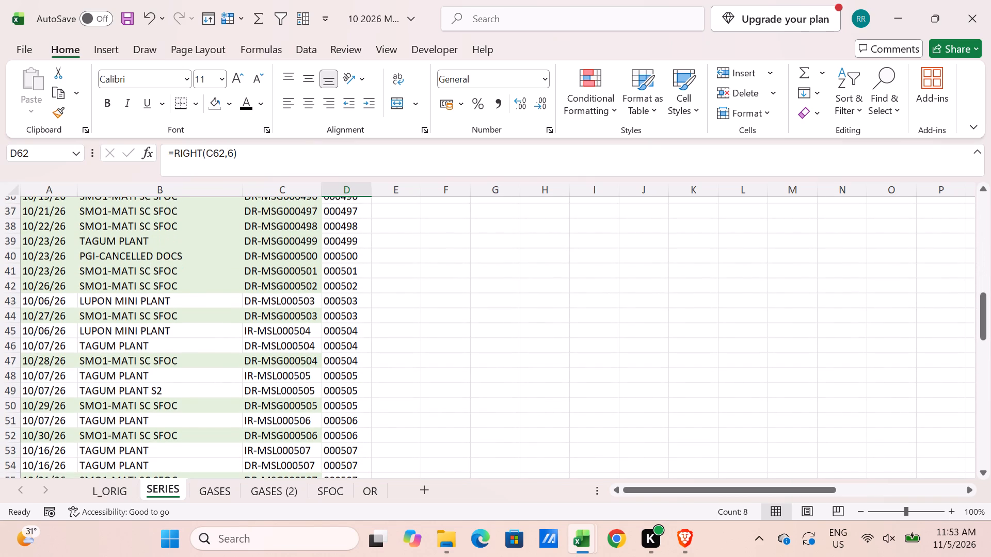
pyautogui.scroll(4, 362, 444)
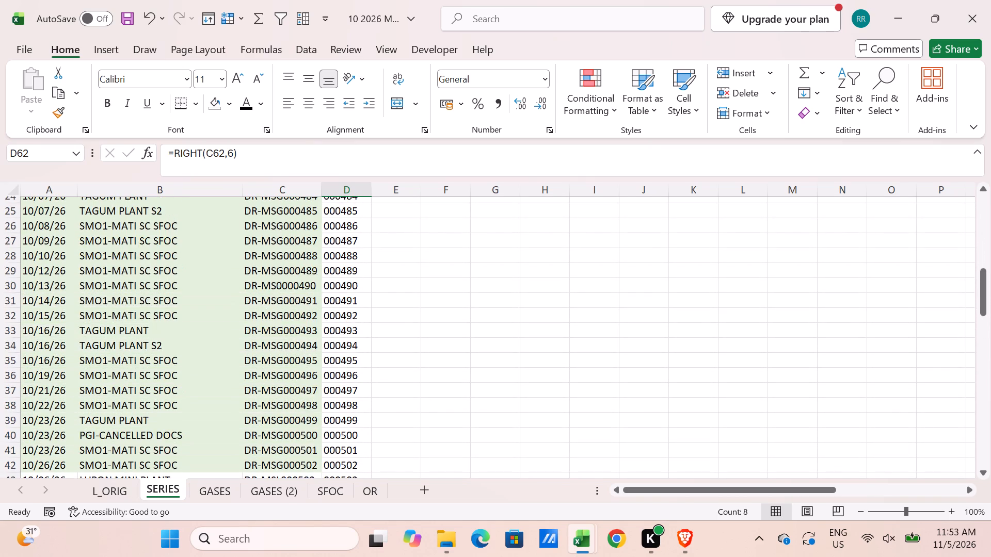
pyautogui.scroll(8, 362, 444)
pyautogui.scroll(-4, 362, 444)
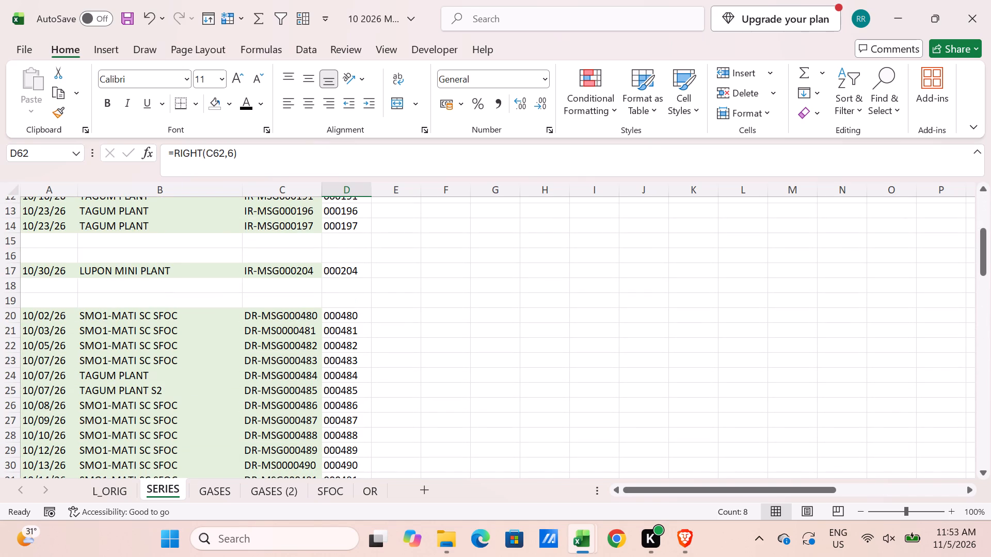
pyautogui.scroll(2, 362, 444)
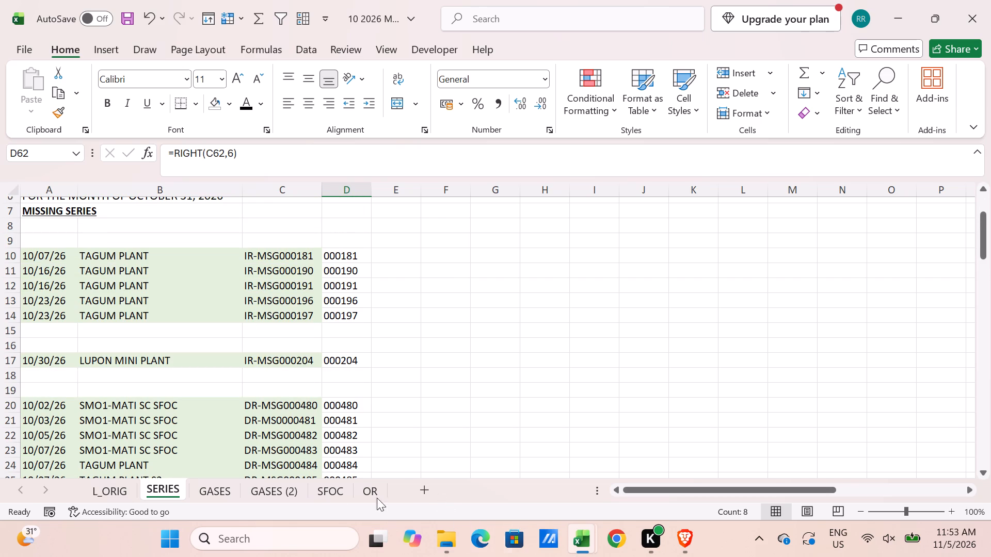
# Delete the GASES (2) sheet from the workbook.
pyautogui.click(278, 493)
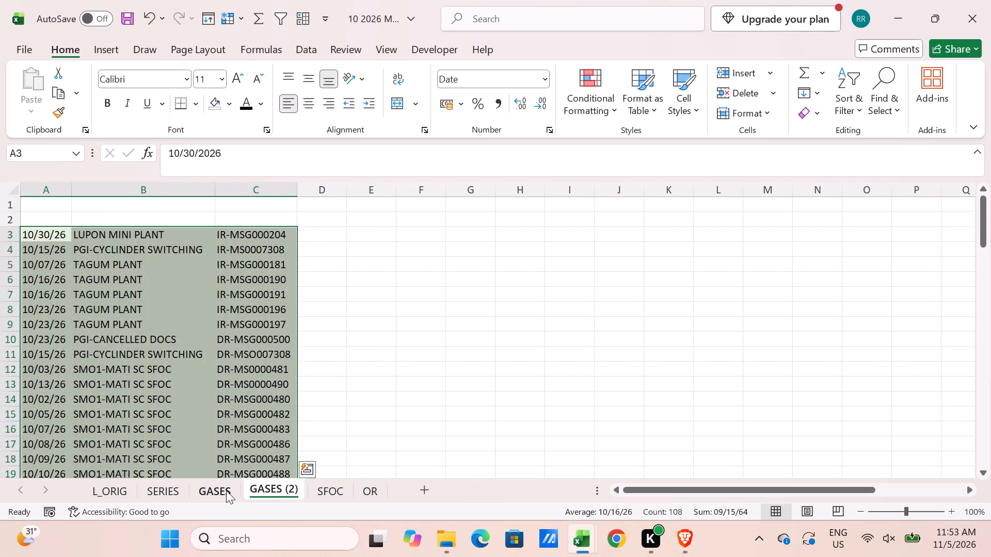
pyautogui.click(285, 486)
pyautogui.rightClick(285, 486)
pyautogui.click(351, 296)
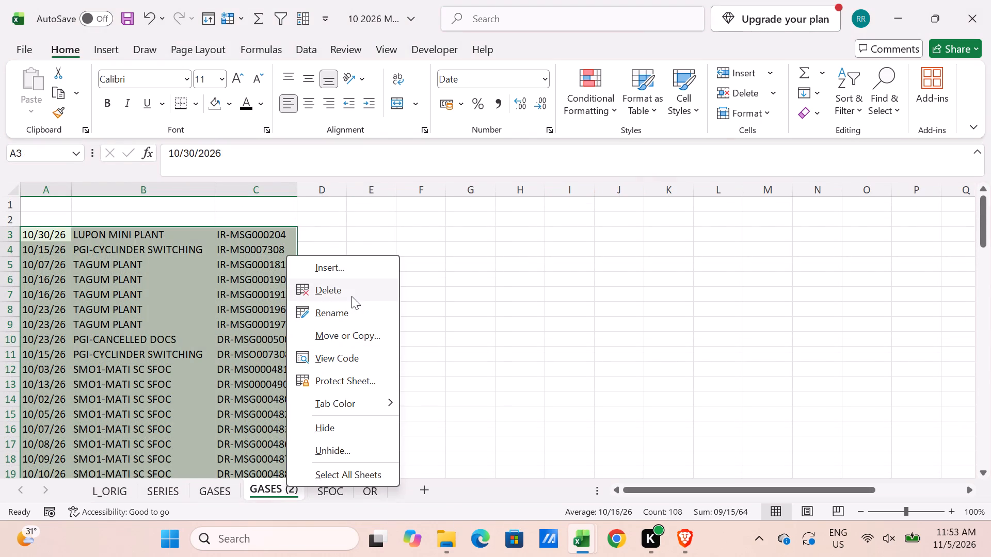
pyautogui.click(546, 291)
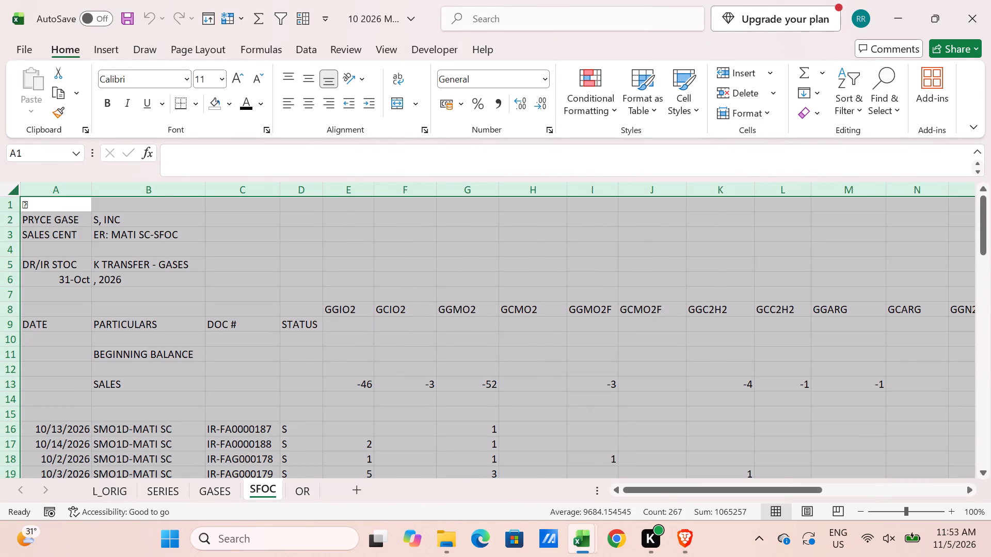
# Review the beginning balance and incoming entries on the GASES sheet, and return to the SERIES sheet.
pyautogui.click(225, 486)
pyautogui.scroll(-3, 268, 445)
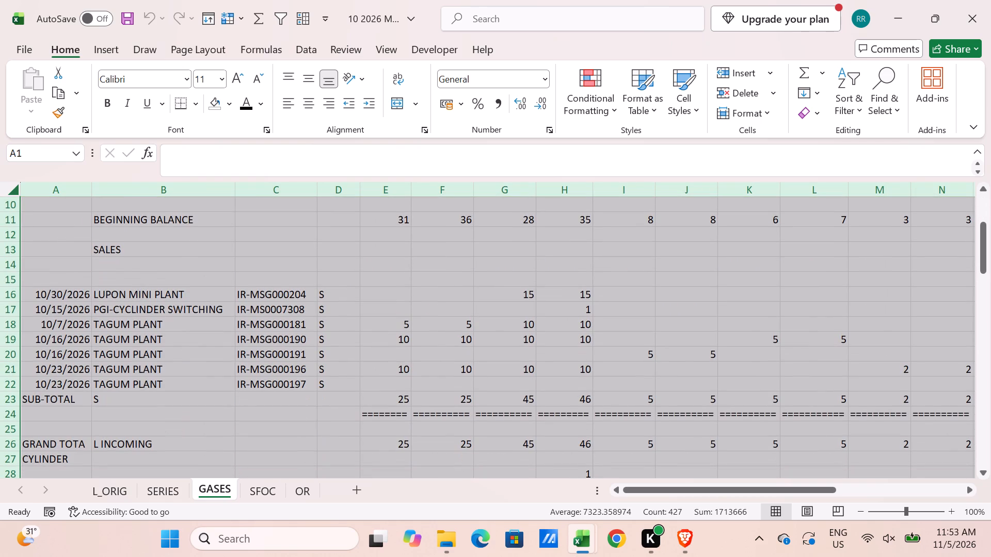
pyautogui.scroll(2, 348, 350)
pyautogui.scroll(-1, 57, 416)
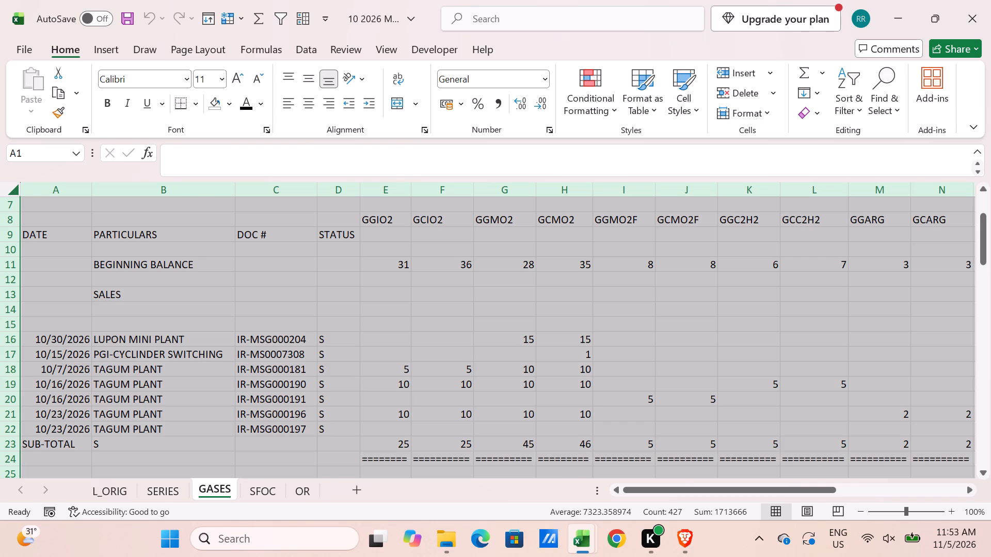
pyautogui.click(158, 491)
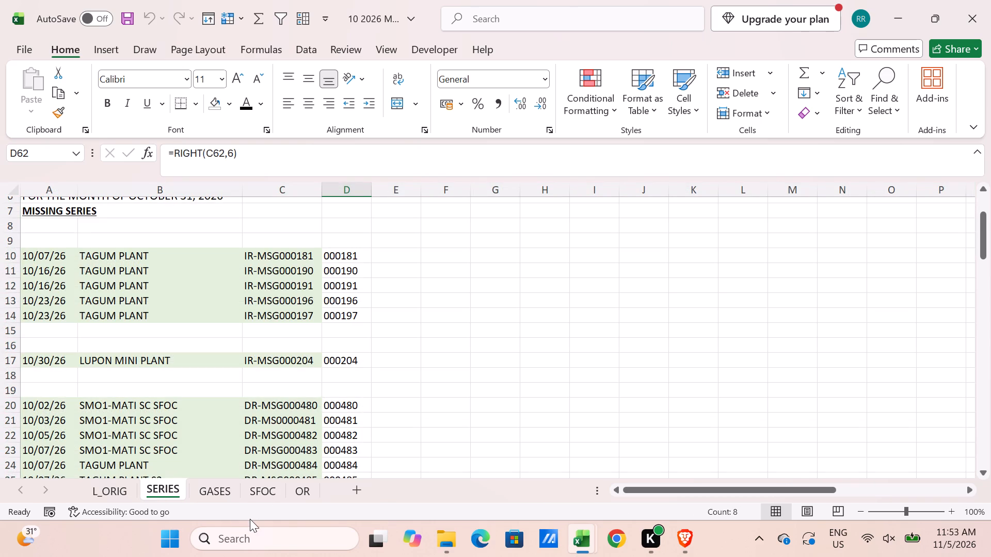
pyautogui.scroll(1, 454, 519)
# Switch to the 09 Pop_Analysis_GASES_September_2026_SMO1_Davao workbook and examine the Maragusan sheet's stock position and stock transfers.
pyautogui.click(582, 542)
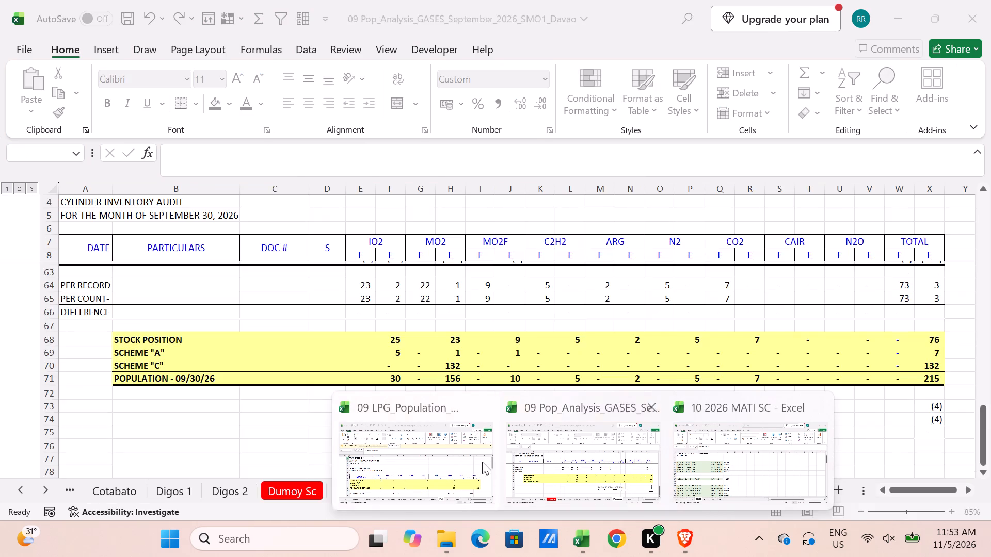
pyautogui.click(559, 458)
pyautogui.scroll(4, 343, 448)
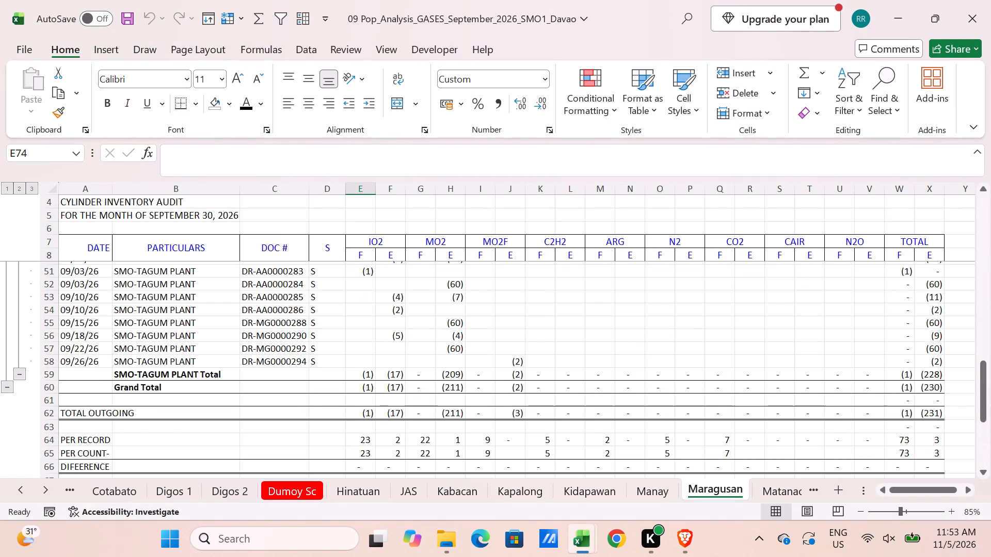
pyautogui.scroll(9, 343, 448)
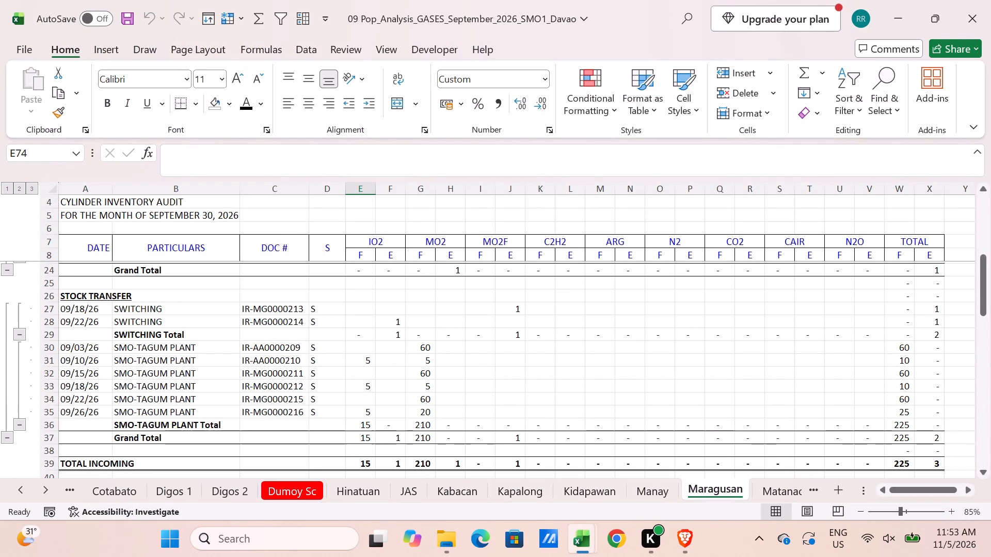
pyautogui.scroll(8, 343, 448)
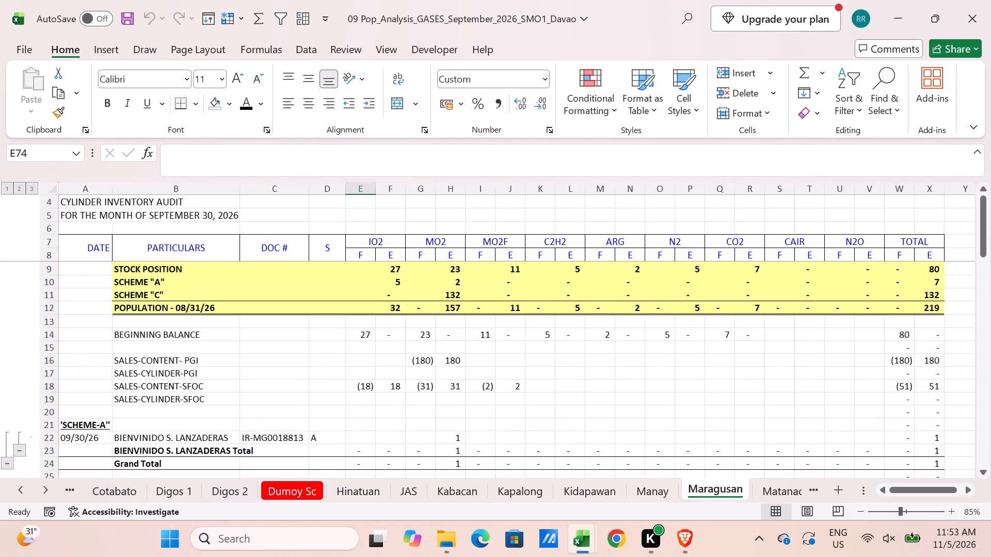
pyautogui.scroll(-4, 343, 448)
# Check the September LPG population workbook briefly, then open the Mati sheet in the September GASES population workbook.
pyautogui.click(589, 536)
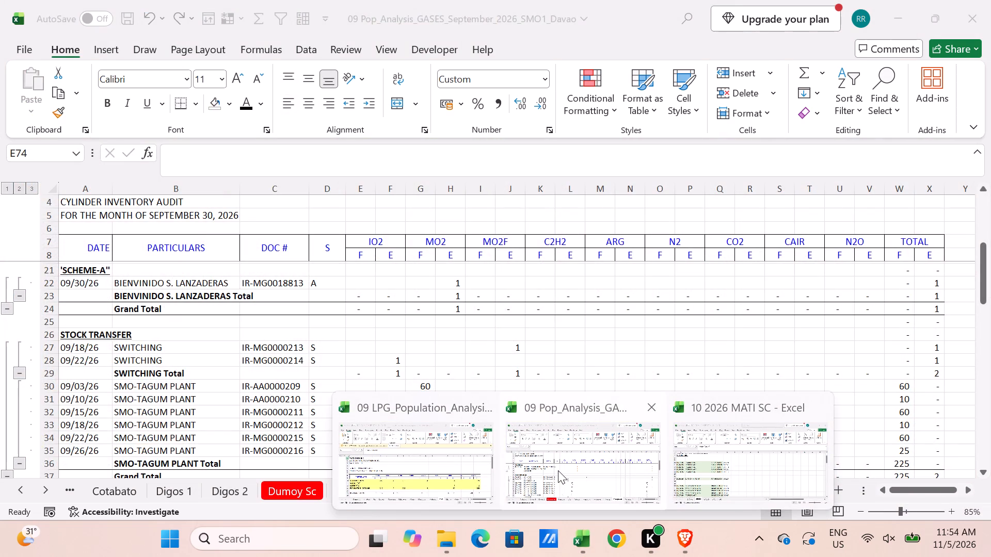
pyautogui.click(451, 464)
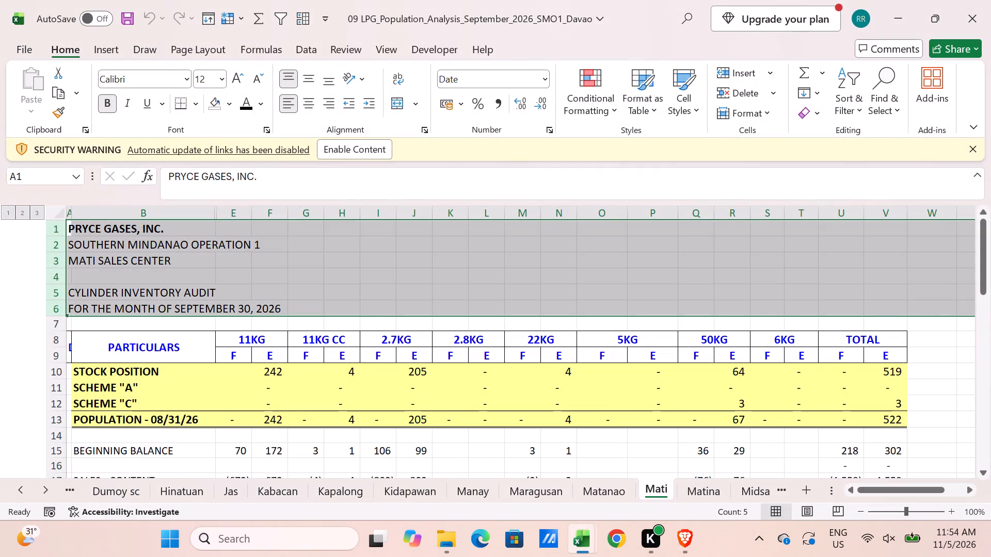
pyautogui.hotkey('alt', 'Tab')
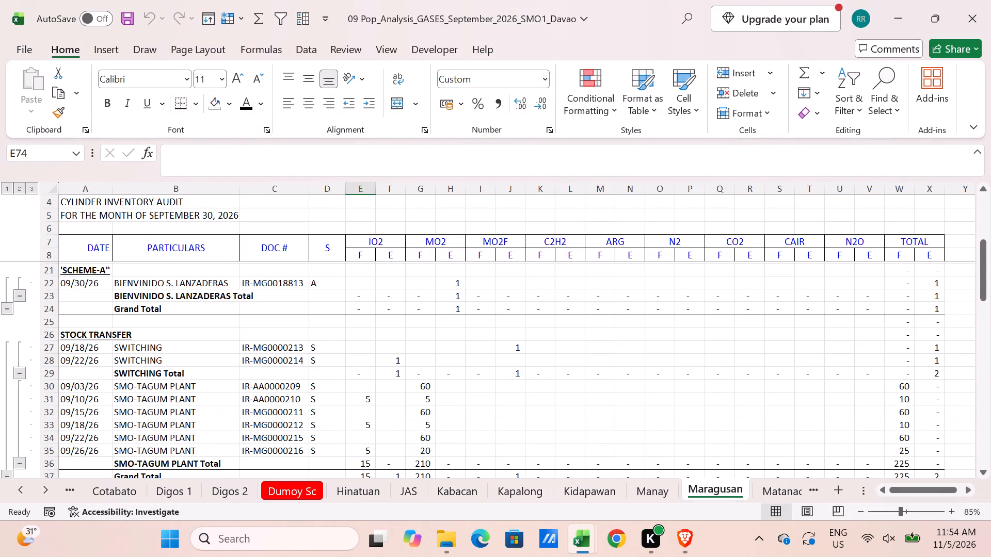
pyautogui.rightClick(29, 487)
pyautogui.scroll(-3, 82, 381)
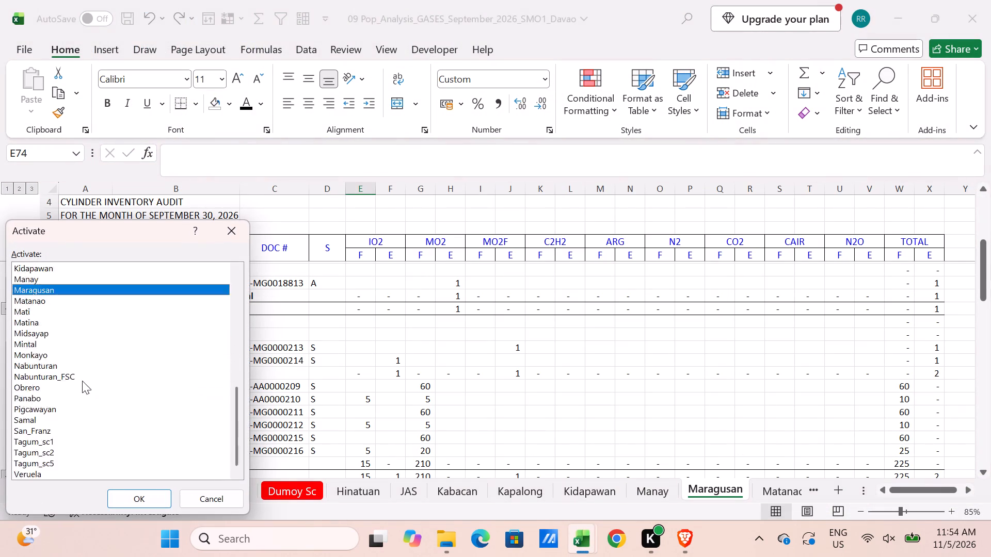
pyautogui.scroll(-2, 82, 381)
pyautogui.click(47, 308)
pyautogui.click(131, 493)
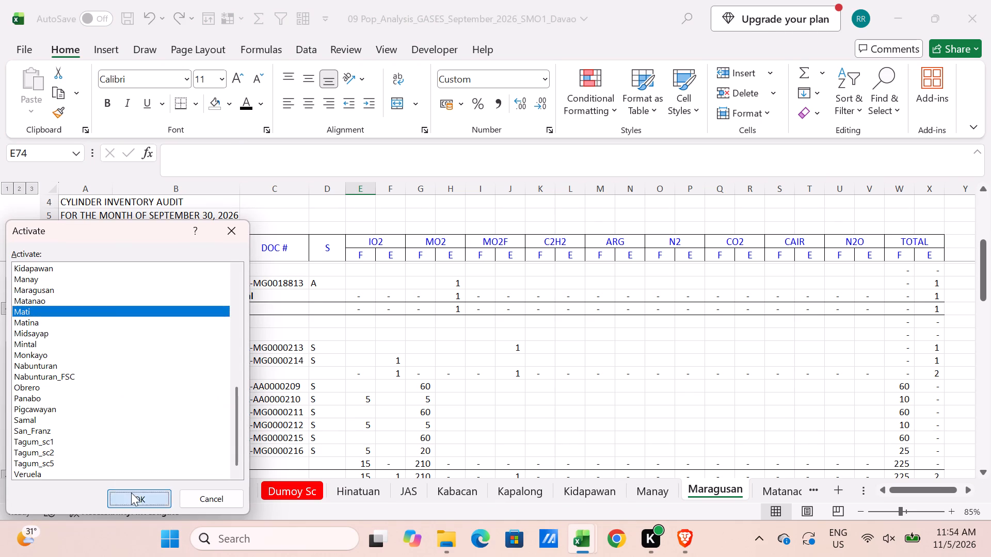
# Show the Mati sheet's full detail by unhiding the DOC # and S columns, expanding all grouped rows and widening the DATE column.
pyautogui.moveTo(174, 196); pyautogui.dragTo(217, 192)
pyautogui.rightClick(217, 192)
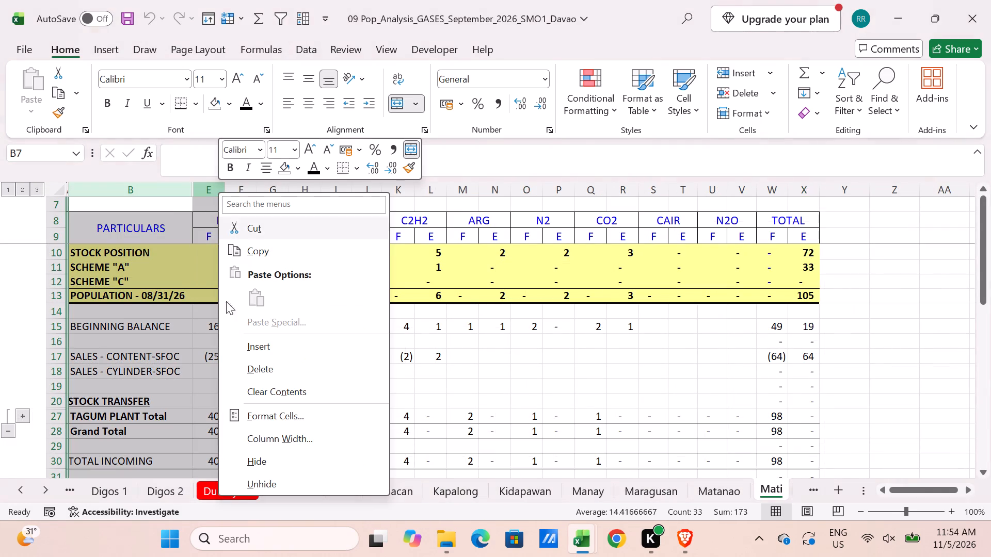
pyautogui.click(276, 483)
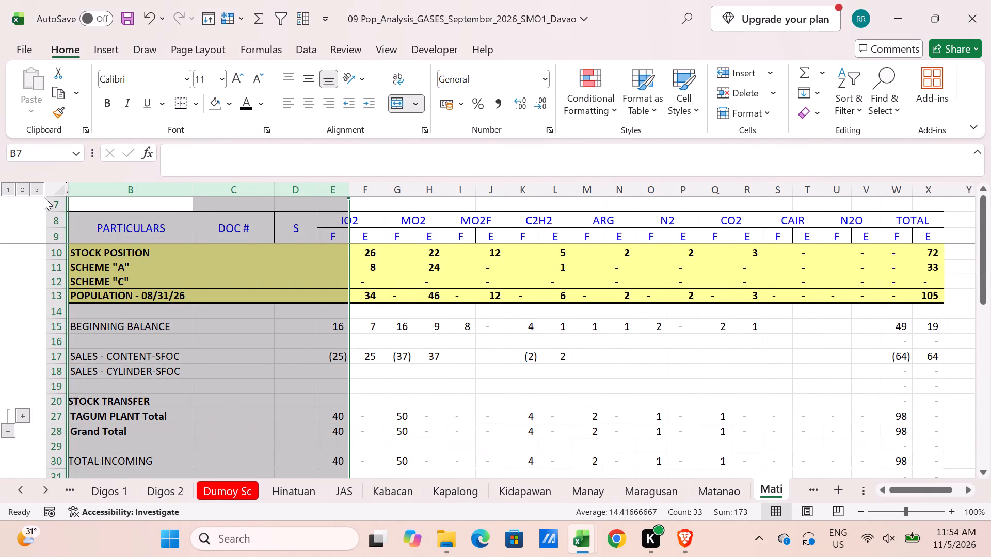
pyautogui.click(42, 188)
pyautogui.click(123, 193)
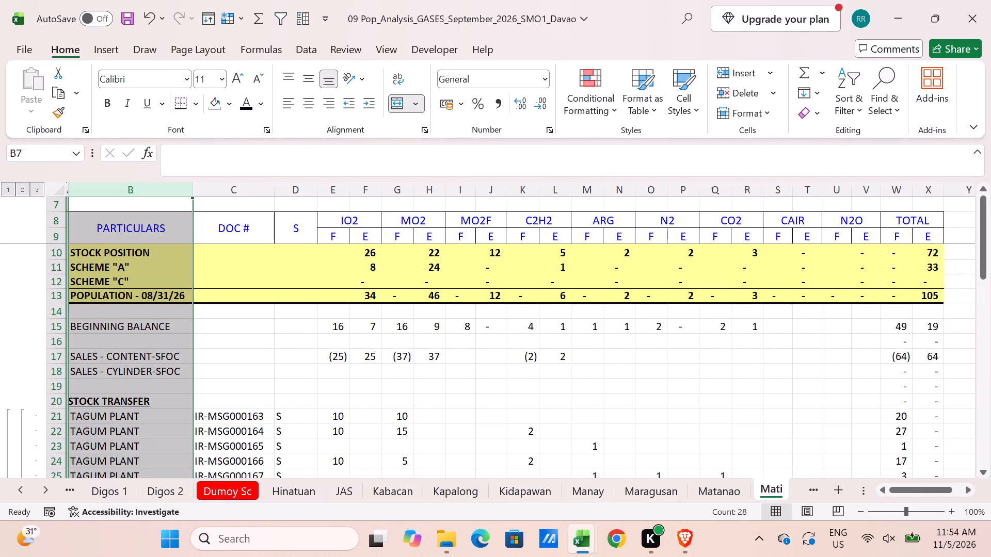
pyautogui.moveTo(72, 193); pyautogui.dragTo(104, 199)
# Examine the September incoming and outgoing stock-transfer document numbers on the Mati sheet.
pyautogui.scroll(-2, 136, 353)
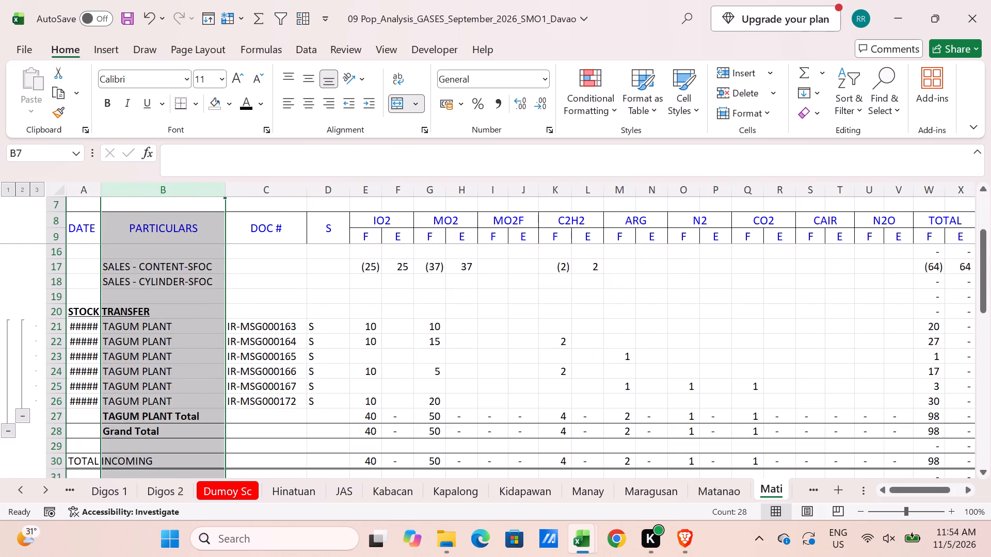
pyautogui.scroll(-6, 139, 360)
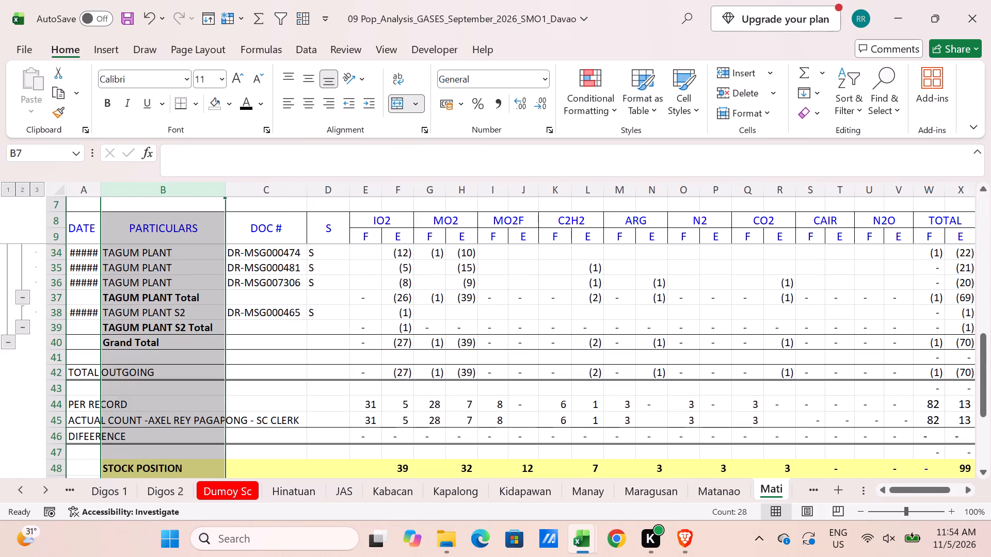
pyautogui.scroll(9, 159, 367)
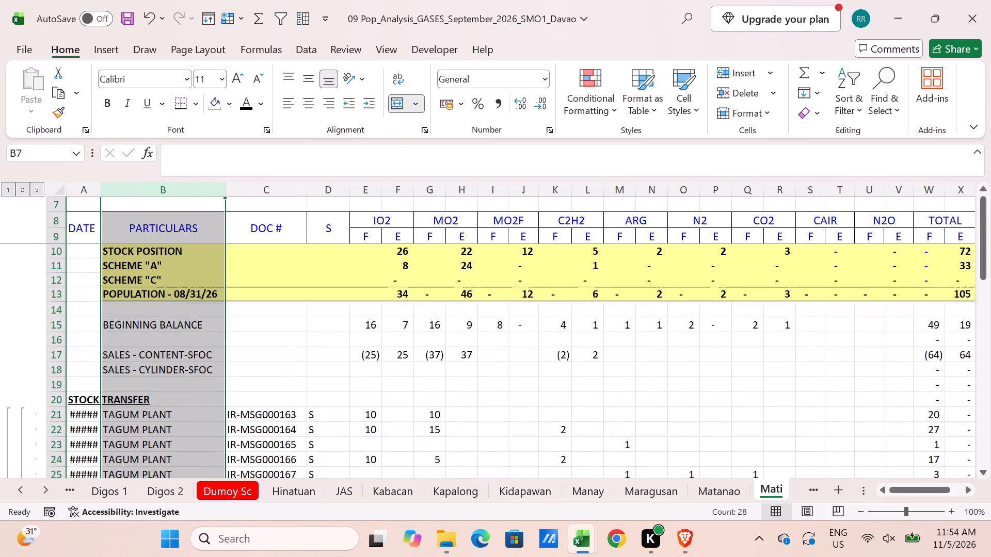
# Switch to the 10 2026 MATI SC workbook and copy the SFOC sheet's IR-FAG000180 date, particulars and document number as values into SERIES row 9.
pyautogui.click(579, 540)
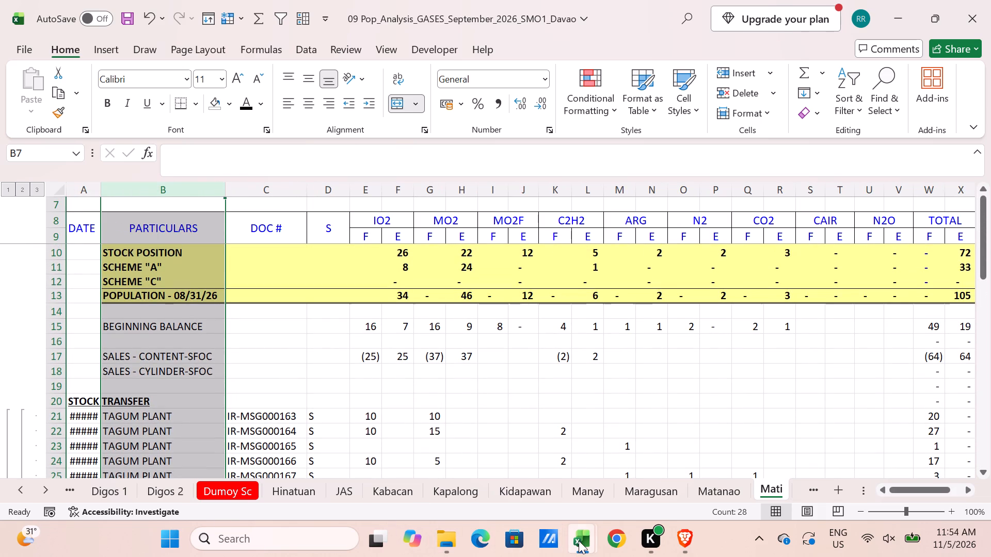
pyautogui.click(731, 467)
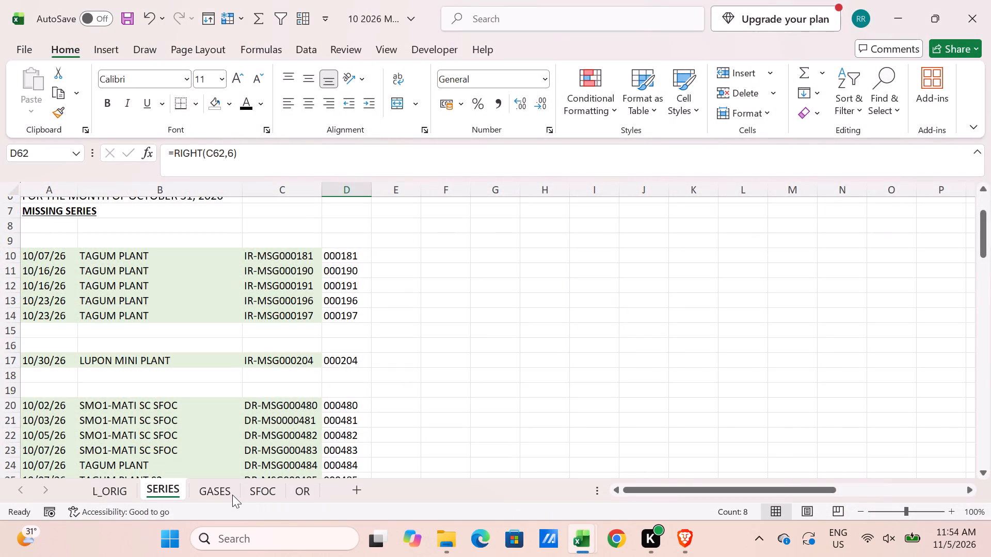
pyautogui.click(258, 496)
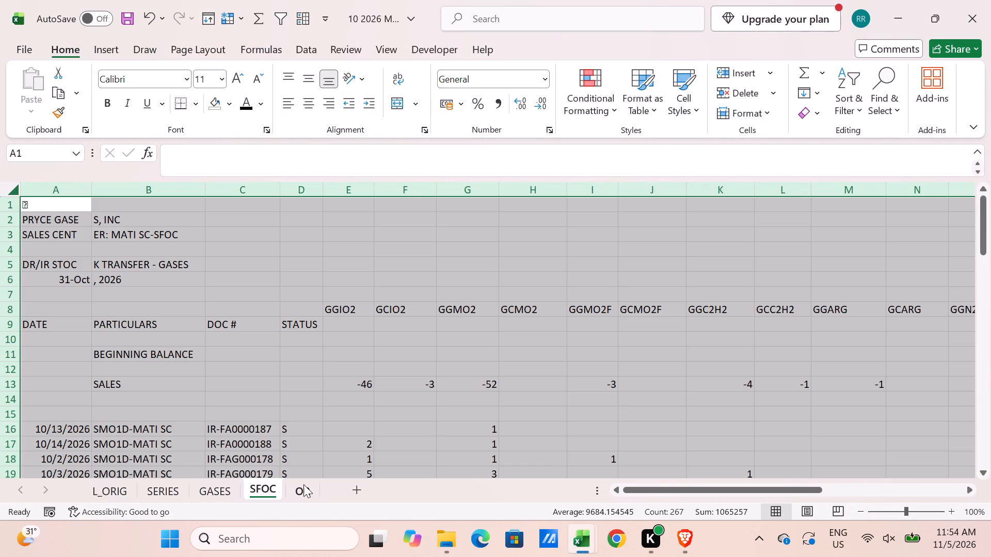
pyautogui.scroll(-3, 303, 484)
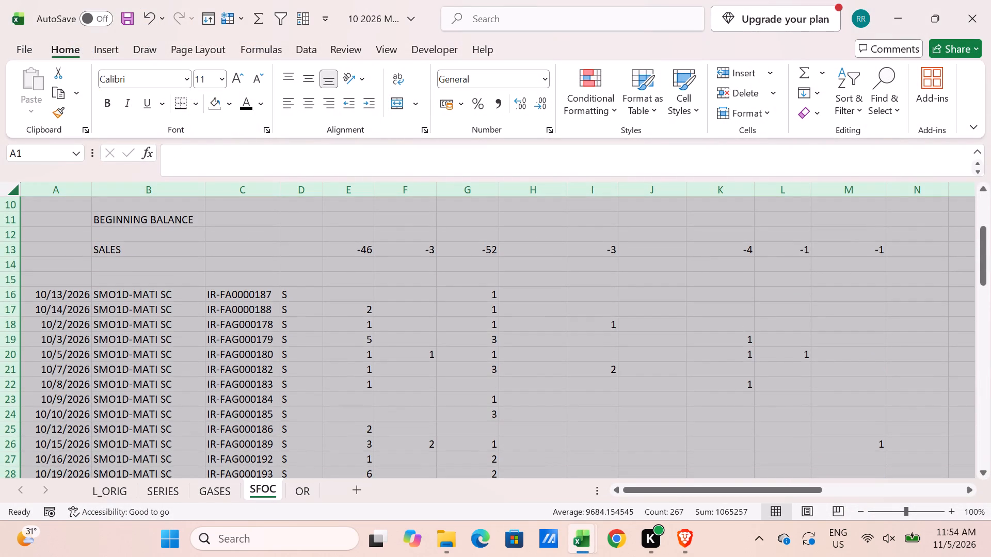
pyautogui.keyDown('shift'); pyautogui.scroll(-1, 319, 458); pyautogui.keyUp('shift')
pyautogui.scroll(-3, 323, 443)
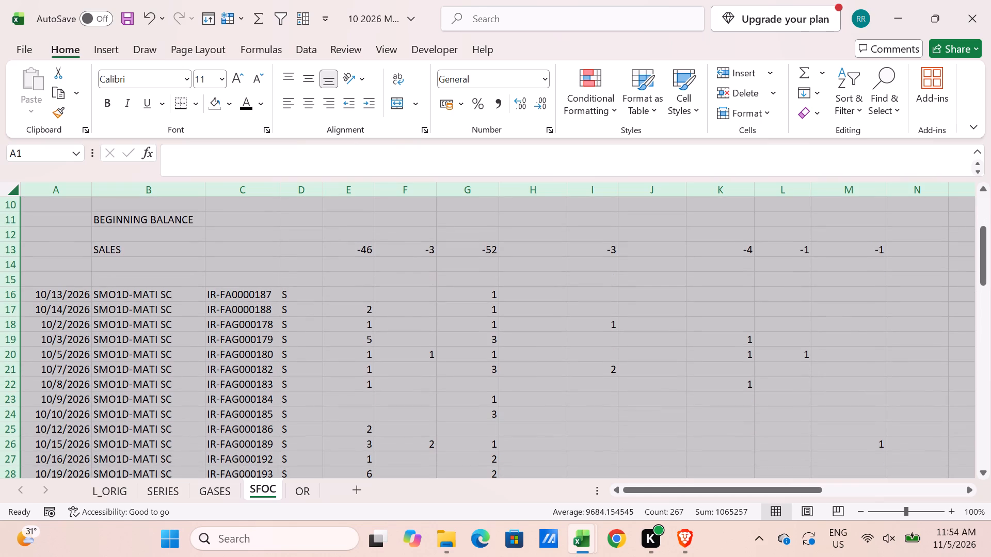
pyautogui.moveTo(56, 350); pyautogui.dragTo(271, 364)
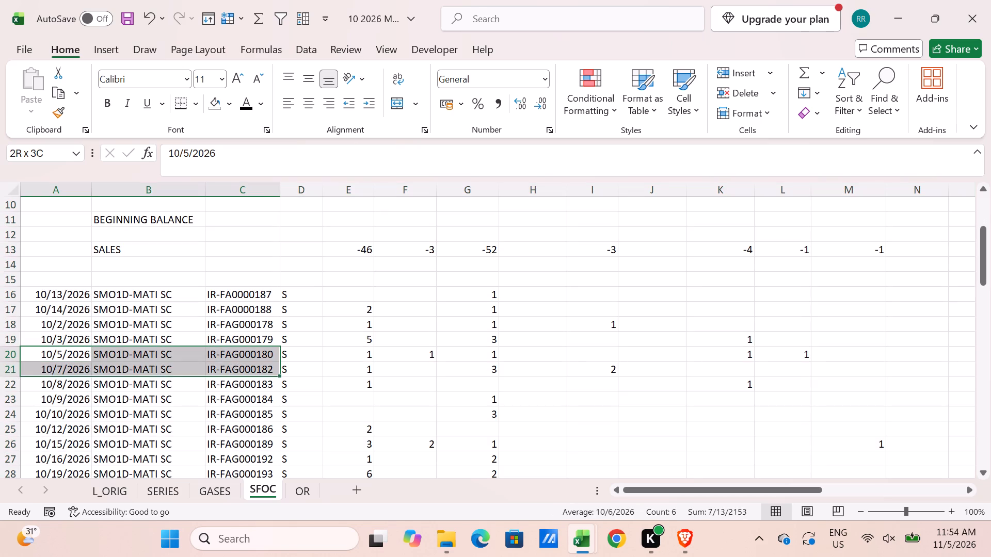
pyautogui.moveTo(271, 364); pyautogui.dragTo(271, 356)
pyautogui.hotkey('ctrl', 'c')
pyautogui.click(165, 488)
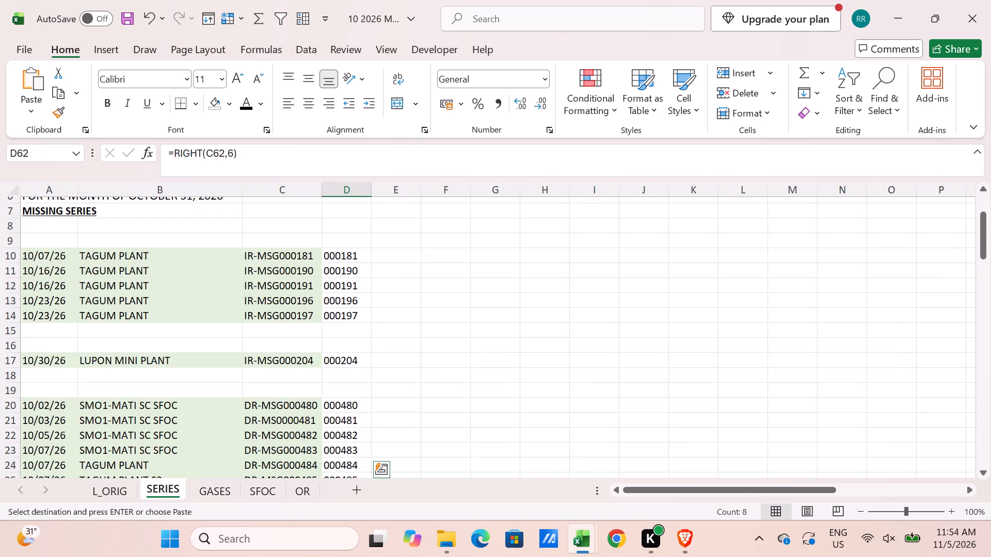
pyautogui.click(47, 242)
pyautogui.hotkey('alt', 'e')
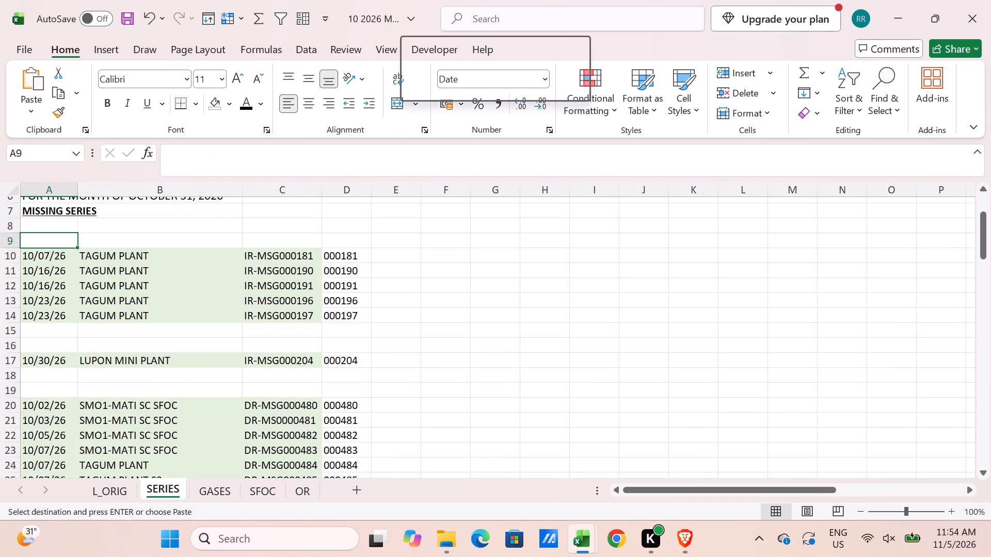
pyautogui.write('SV')
pyautogui.press('Return')
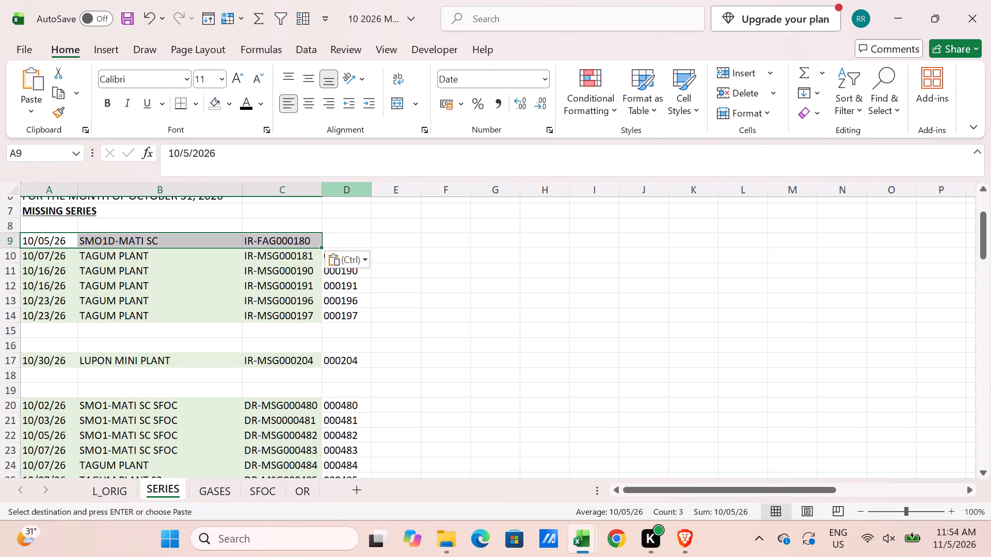
# Copy the six-digit series formula from column D into cell D9 for the IR-FAG000180 entry.
pyautogui.click(338, 307)
pyautogui.hotkey('ctrl', 'c')
pyautogui.click(338, 239)
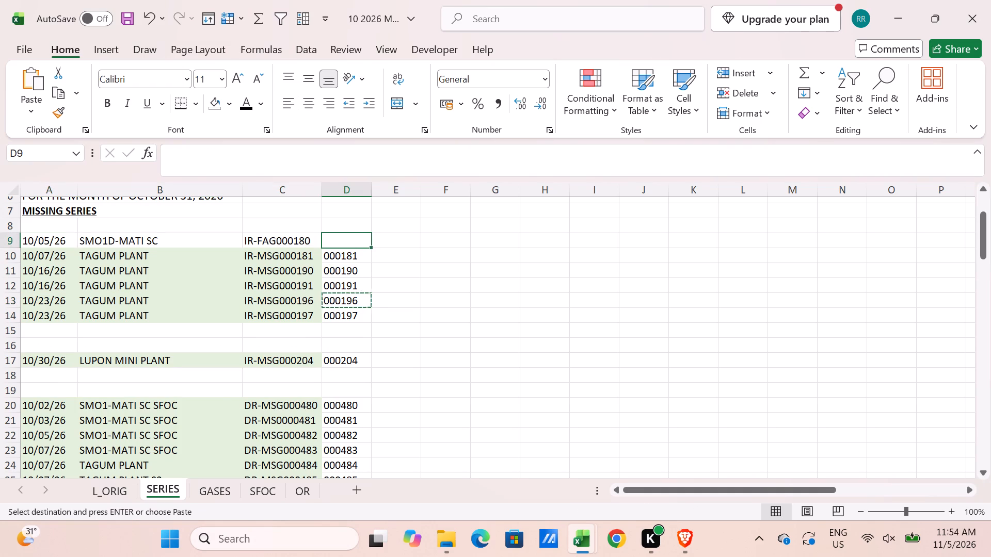
pyautogui.hotkey('ctrl', 'v')
# Highlight the IR-FAG000180 entry in A9:D9 of the SERIES sheet with yellow fill.
pyautogui.moveTo(64, 239); pyautogui.dragTo(354, 235)
pyautogui.click(229, 93)
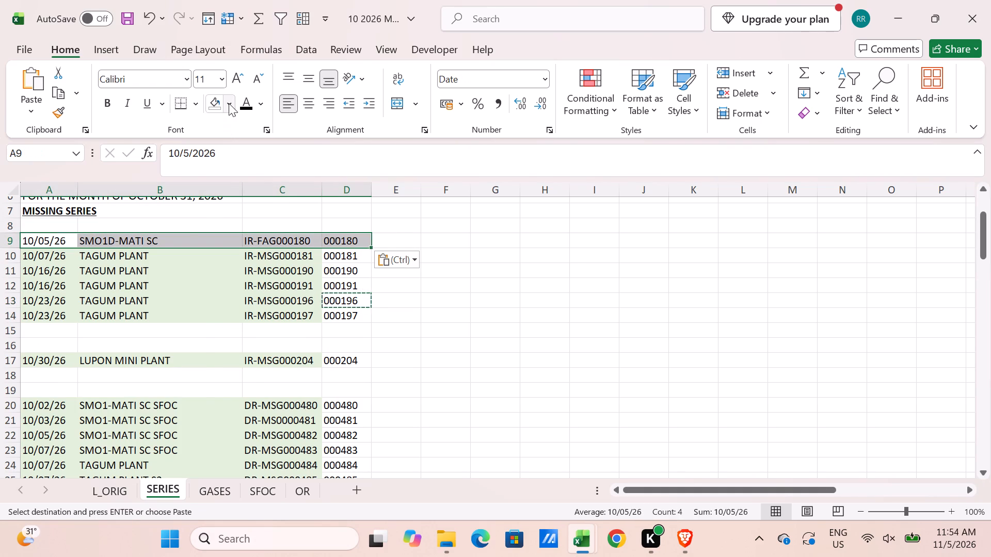
pyautogui.click(229, 103)
pyautogui.click(282, 335)
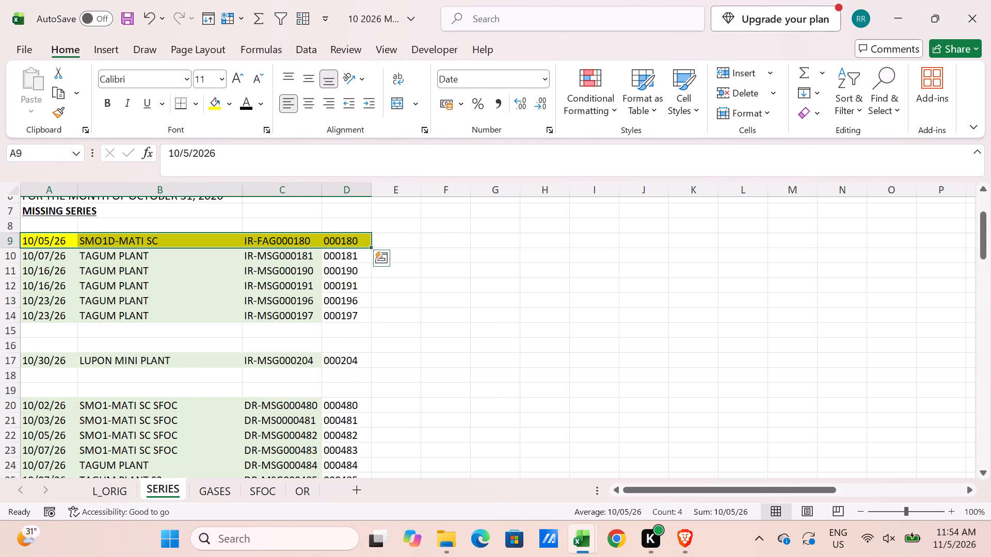
# Add a note reading "SFOC SERIES" to cell D9 on the SERIES sheet.
pyautogui.click(332, 240)
pyautogui.rightClick(332, 240)
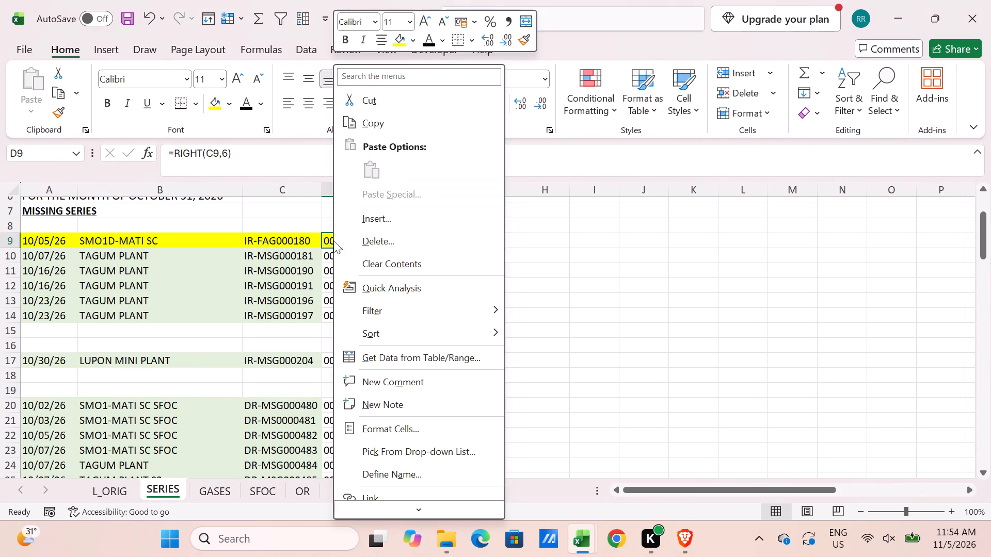
pyautogui.click(403, 406)
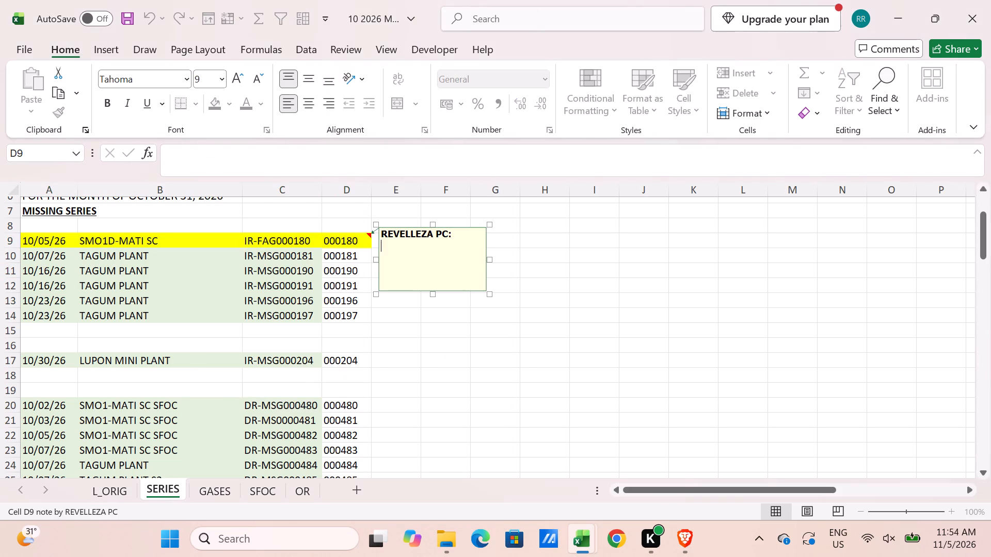
pyautogui.write('SFOC')
pyautogui.press('space')
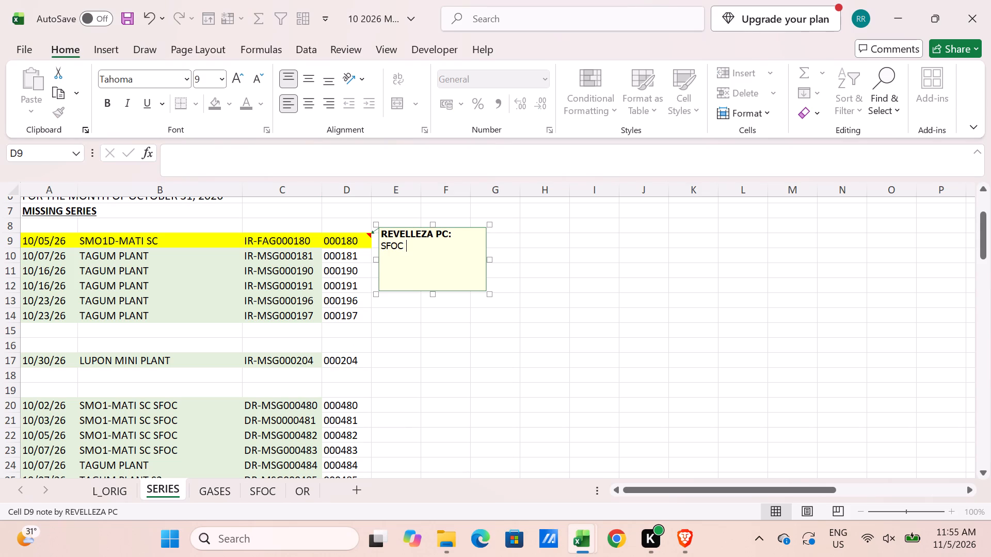
pyautogui.write('SERIES')
pyautogui.click(283, 319)
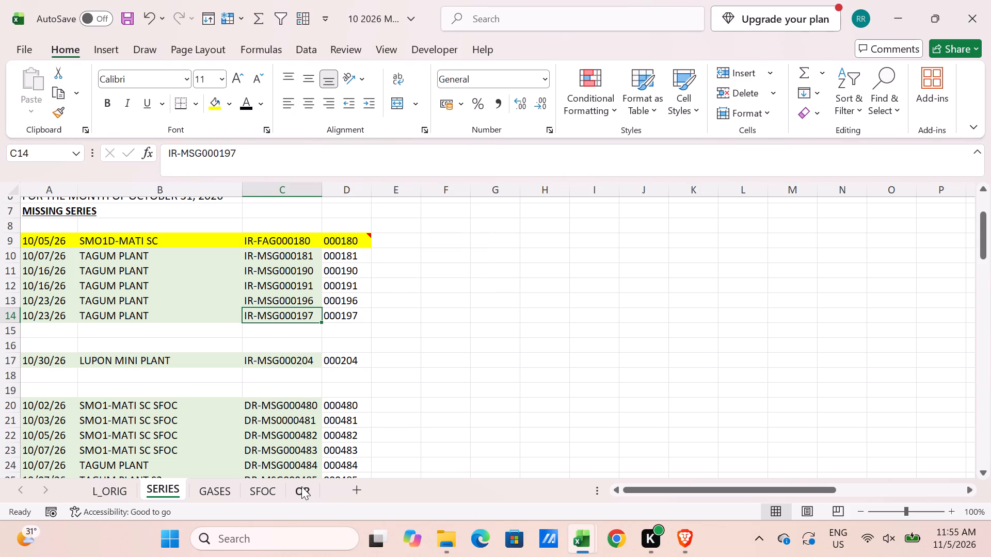
# Hide the OR sheet.
pyautogui.click(298, 490)
pyautogui.rightClick(299, 490)
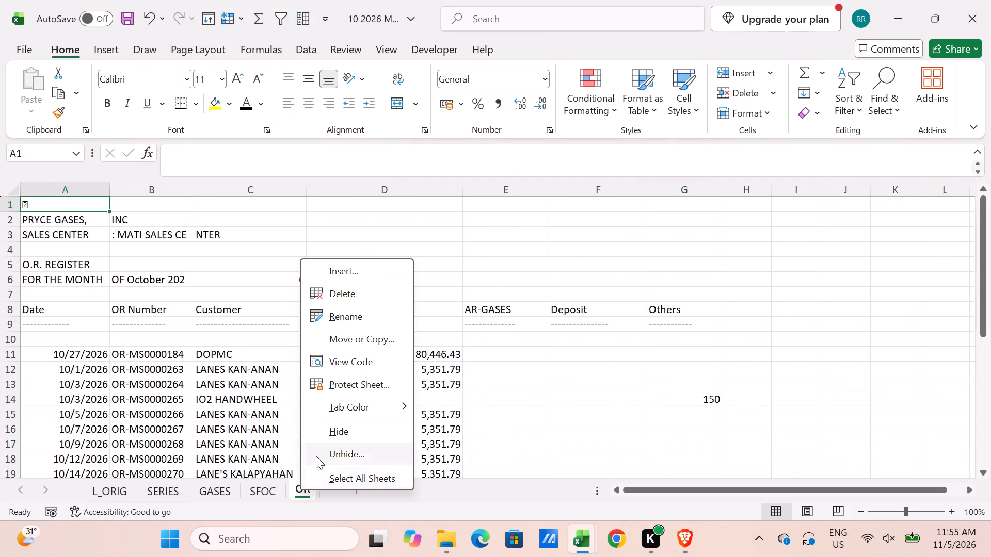
pyautogui.click(334, 429)
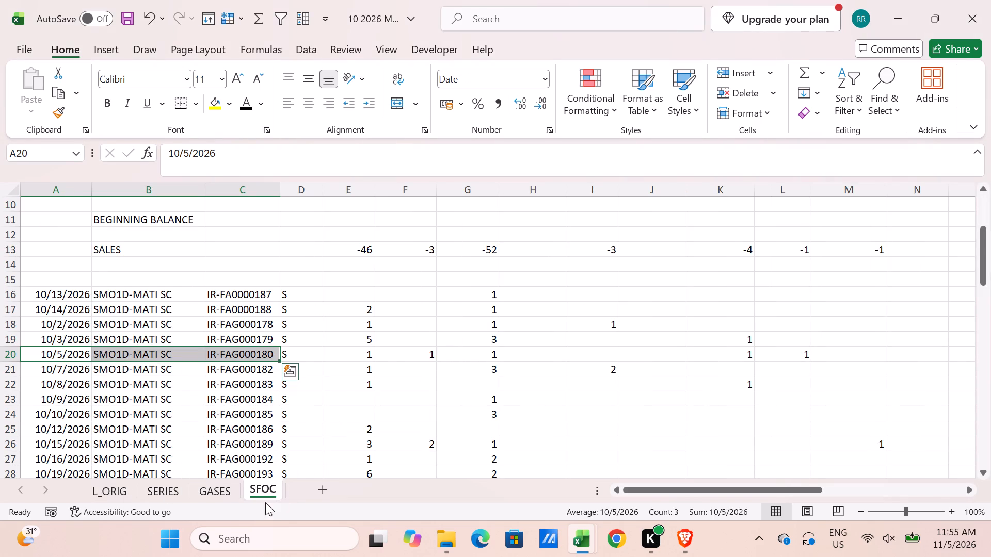
# Format the GASES sheet's DATE column with the 03/14/12 date type, English (Philippines) locale, and left-align it.
pyautogui.click(222, 493)
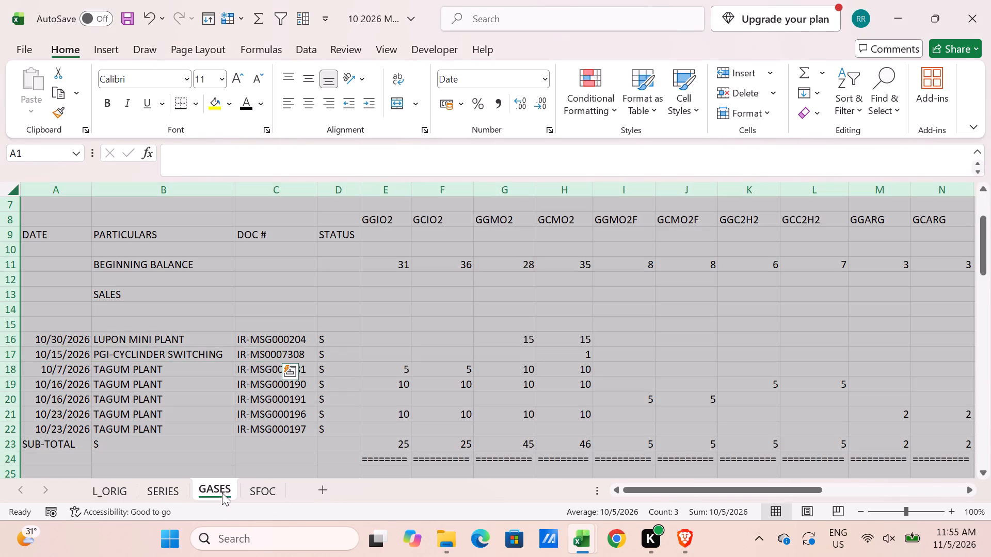
pyautogui.click(366, 387)
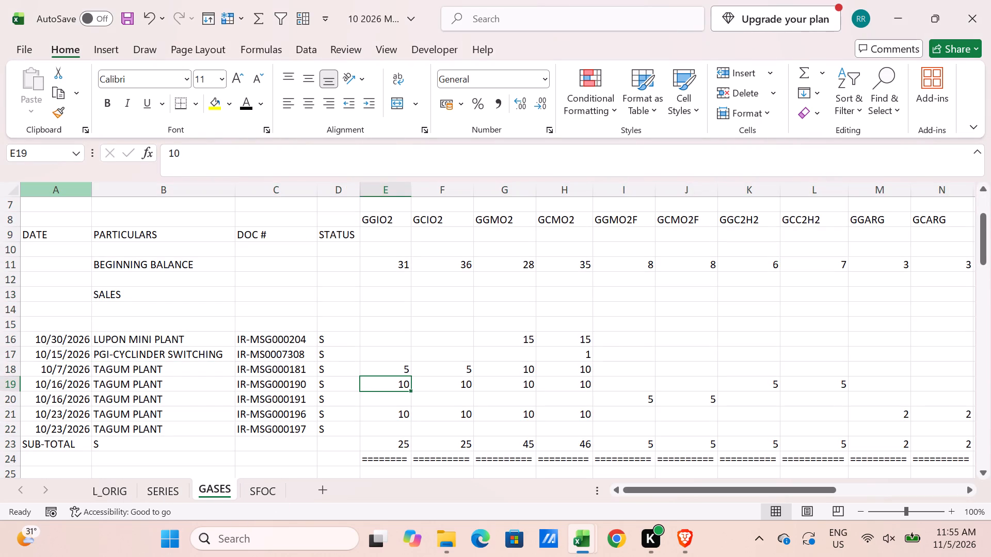
pyautogui.click(79, 194)
pyautogui.rightClick(79, 194)
pyautogui.click(133, 416)
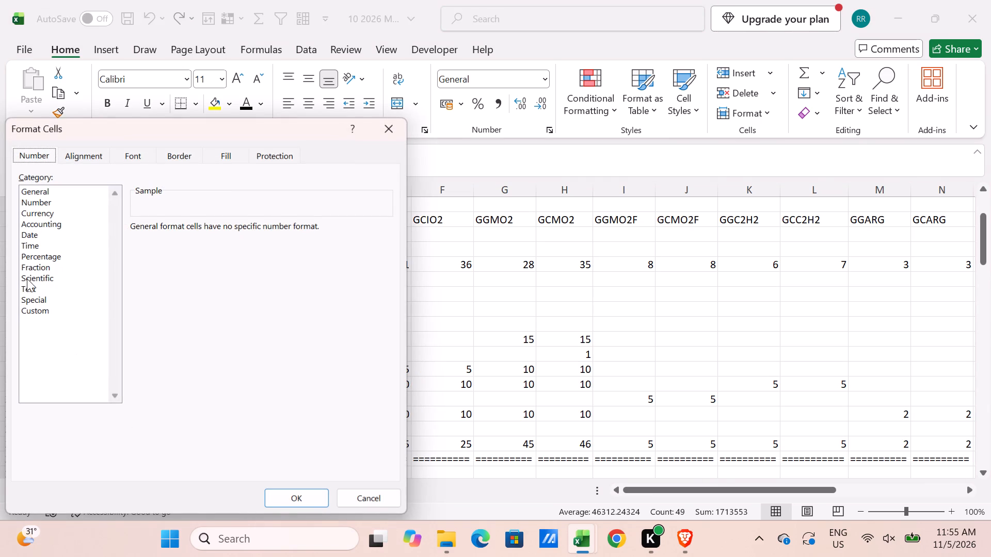
pyautogui.click(43, 234)
pyautogui.click(160, 284)
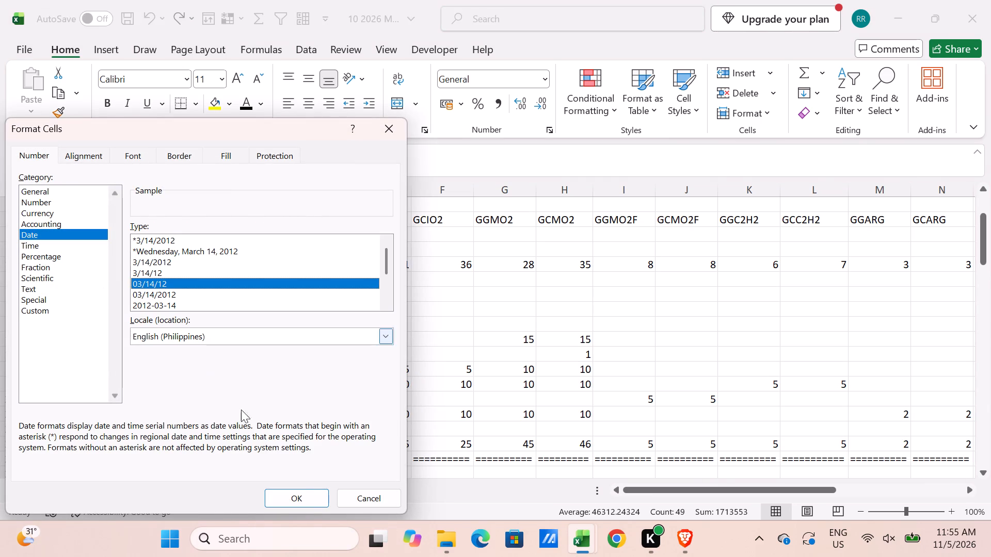
pyautogui.click(310, 497)
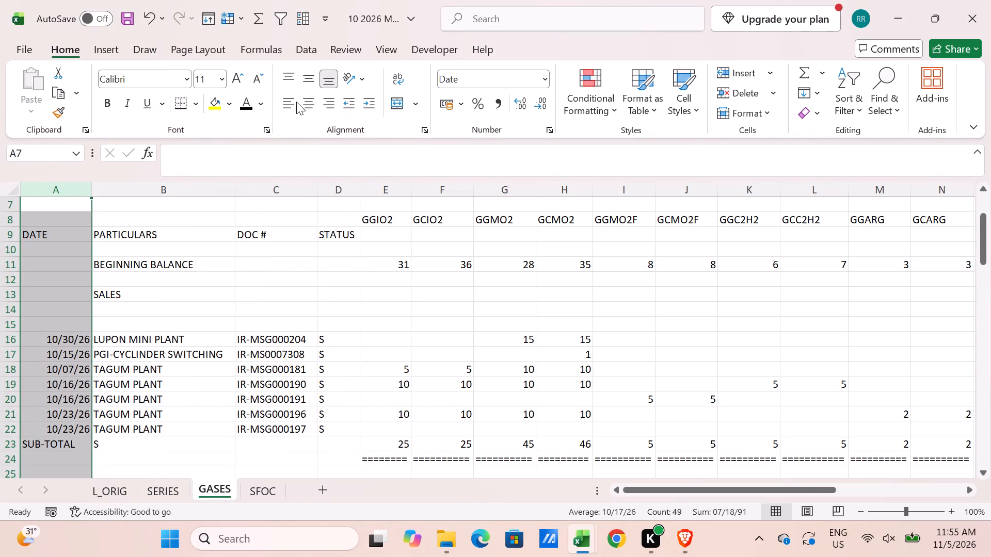
pyautogui.click(285, 103)
# Narrow the DATE and STATUS columns on the GASES sheet to fit their entries.
pyautogui.moveTo(91, 186); pyautogui.dragTo(73, 191)
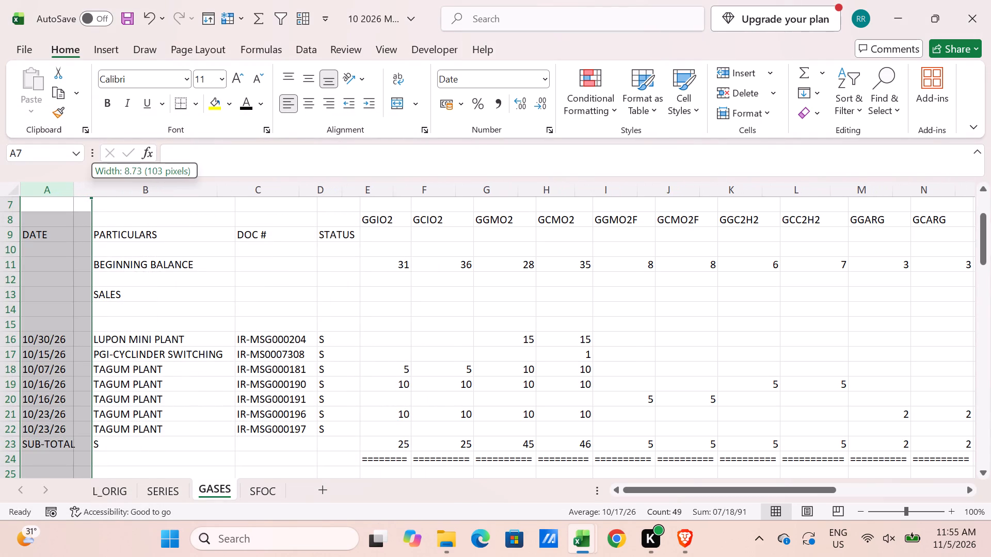
pyautogui.moveTo(73, 191); pyautogui.dragTo(72, 192)
pyautogui.click(234, 425)
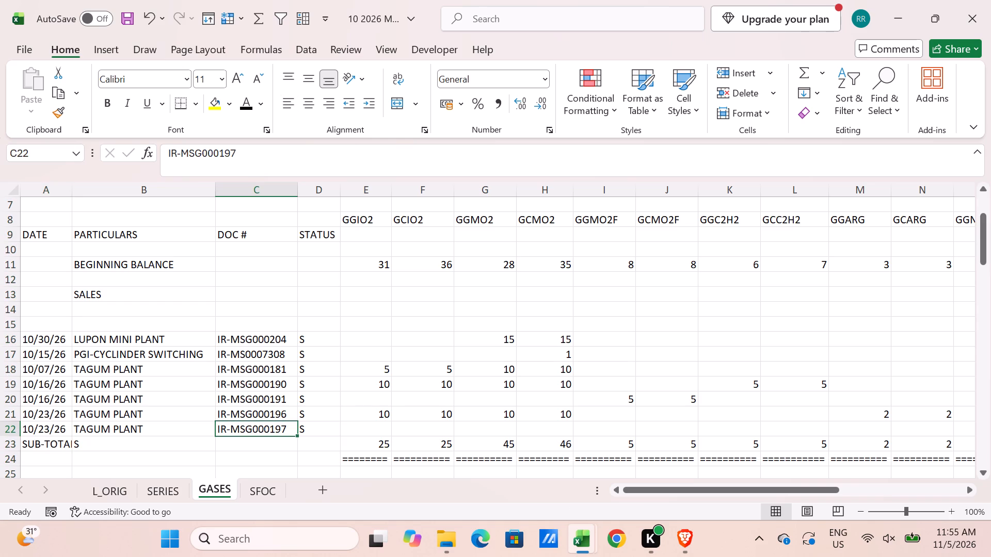
pyautogui.moveTo(338, 189); pyautogui.dragTo(306, 191)
pyautogui.scroll(4, 264, 370)
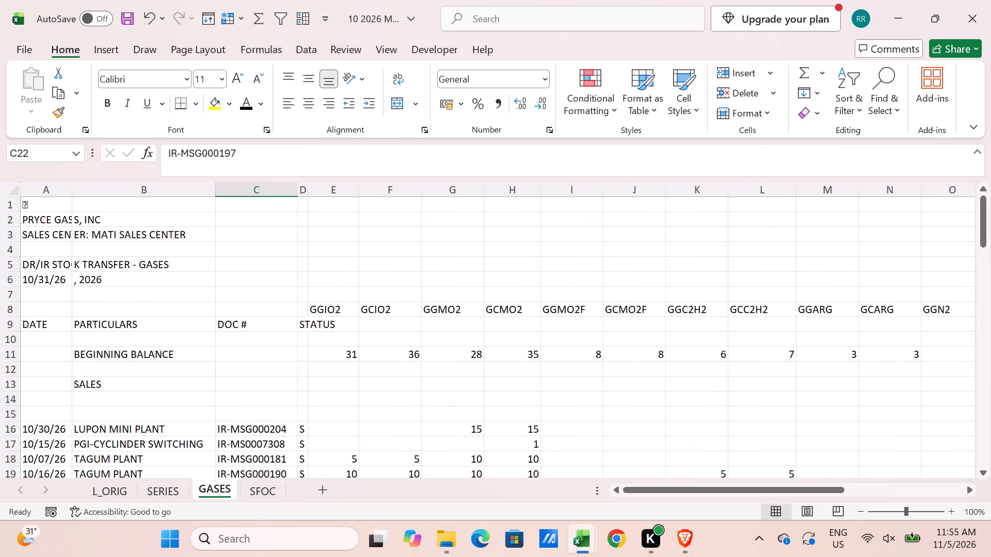
# Review the SERIES and SFOC document numbers, then examine the incoming and outgoing stock-transfer numbers on the September GASES population workbook's Mati sheet.
pyautogui.click(150, 490)
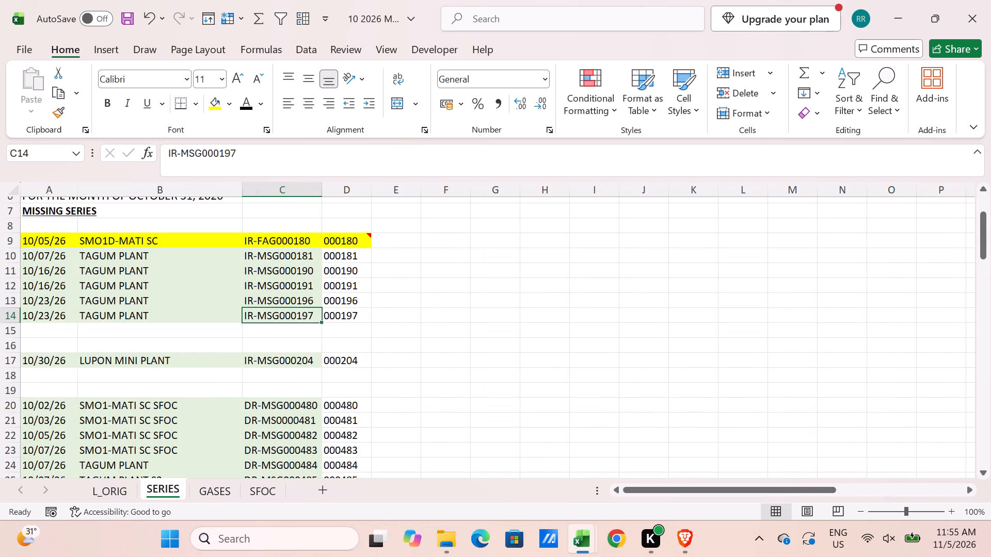
pyautogui.click(270, 492)
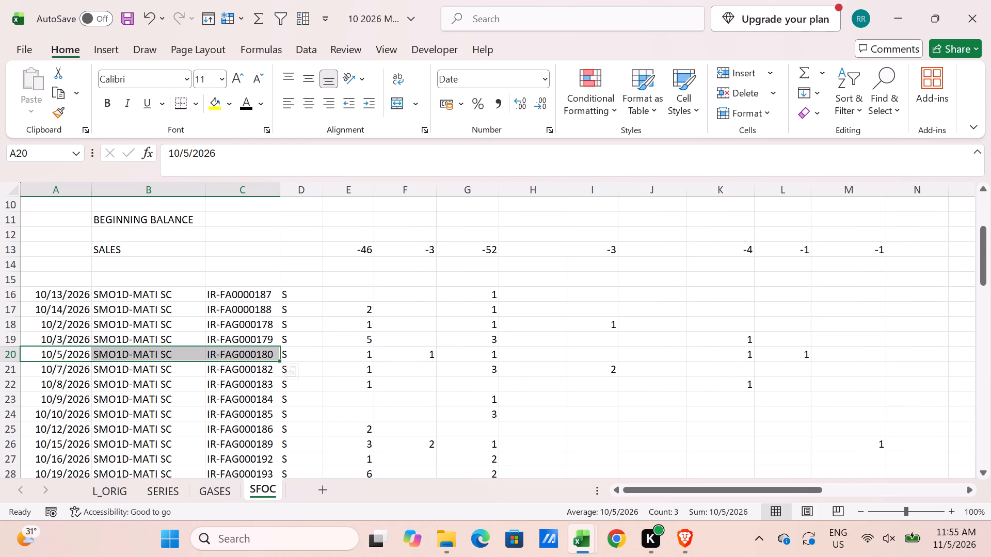
pyautogui.click(168, 491)
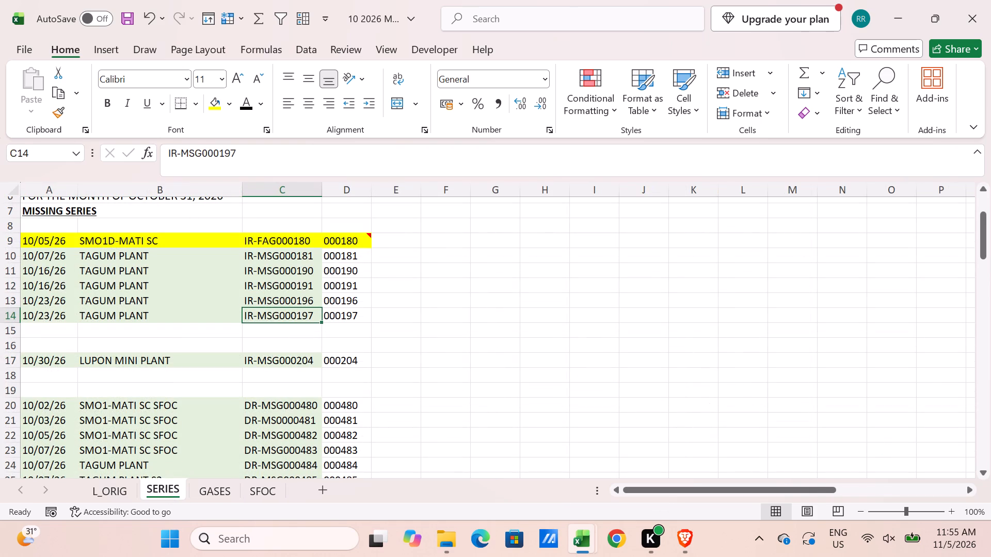
pyautogui.scroll(-1, 34, 355)
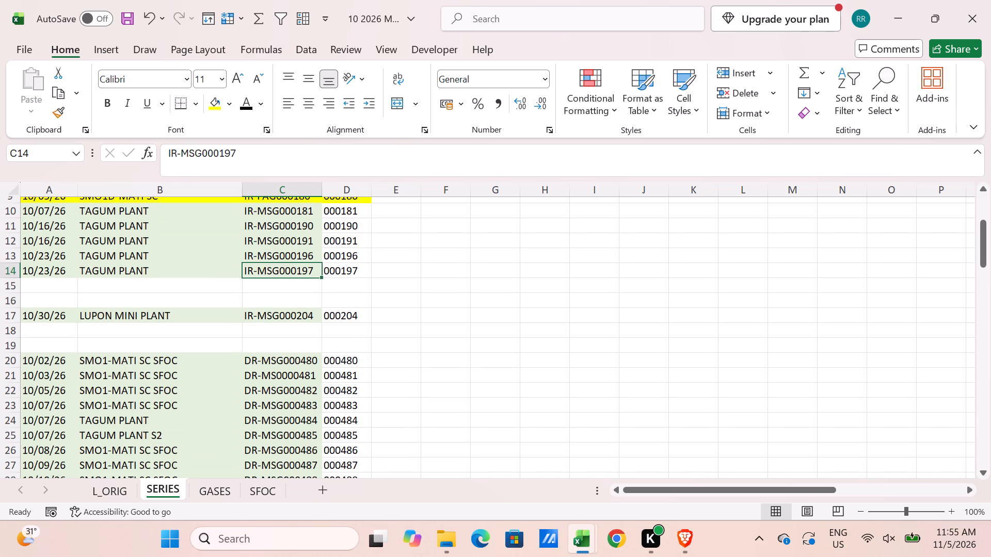
pyautogui.scroll(1, 285, 450)
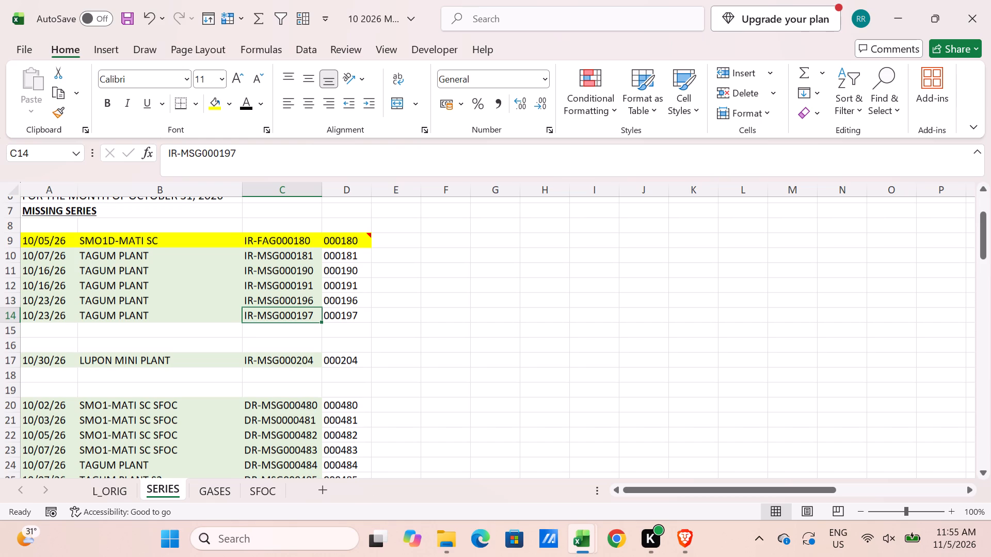
pyautogui.click(583, 541)
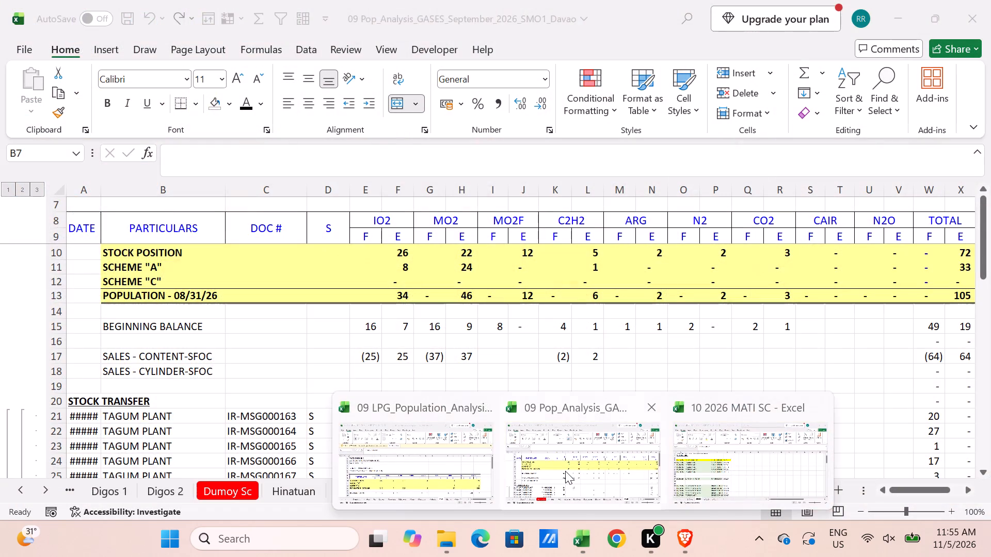
pyautogui.click(565, 471)
pyautogui.scroll(-5, 148, 402)
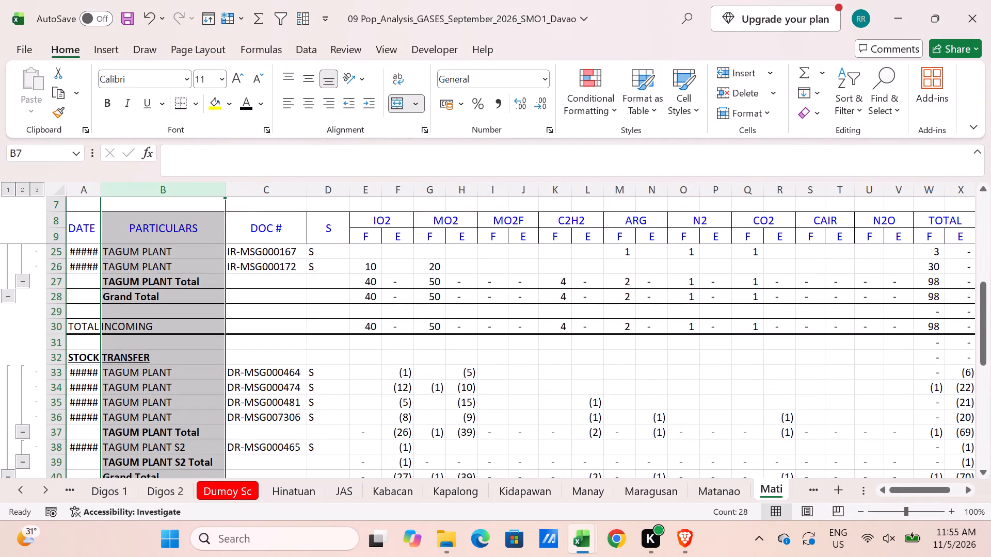
pyautogui.scroll(4, 148, 403)
pyautogui.scroll(-7, 148, 403)
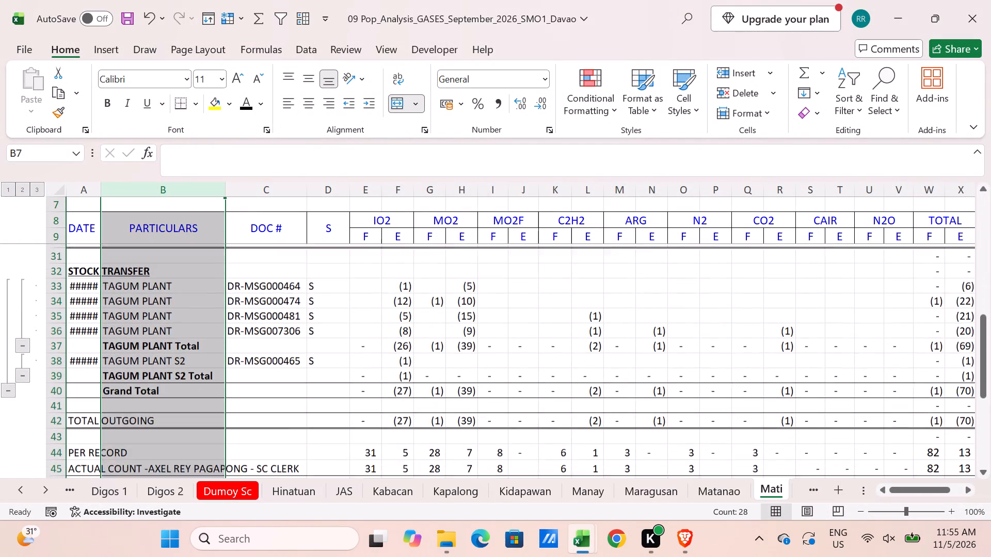
# Check the September Mati sheet's incoming and outgoing stock-transfer numbers against the entries on the October workbook's GASES sheet.
pyautogui.scroll(-2, 148, 403)
pyautogui.scroll(4, 148, 403)
pyautogui.scroll(5, 226, 411)
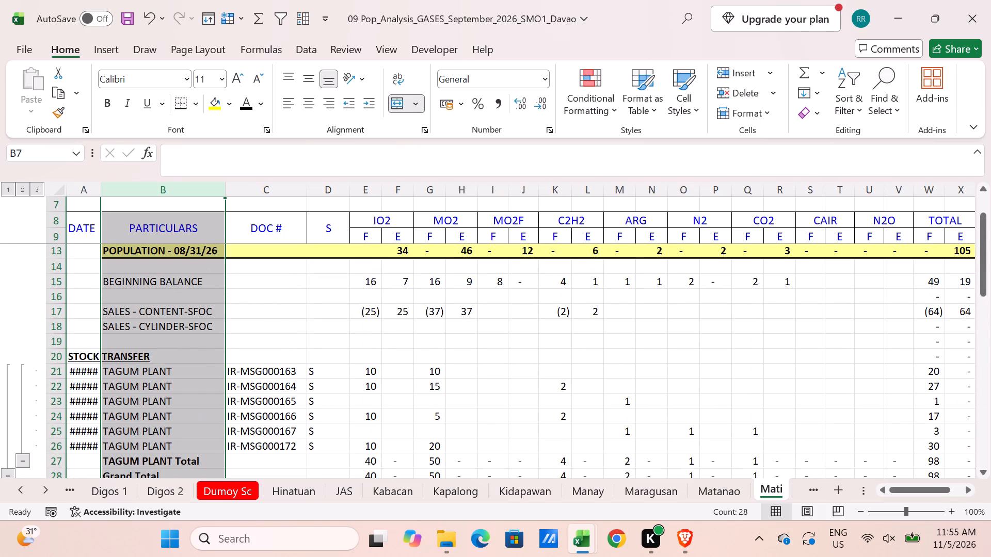
pyautogui.scroll(1, 231, 414)
pyautogui.scroll(-3, 232, 414)
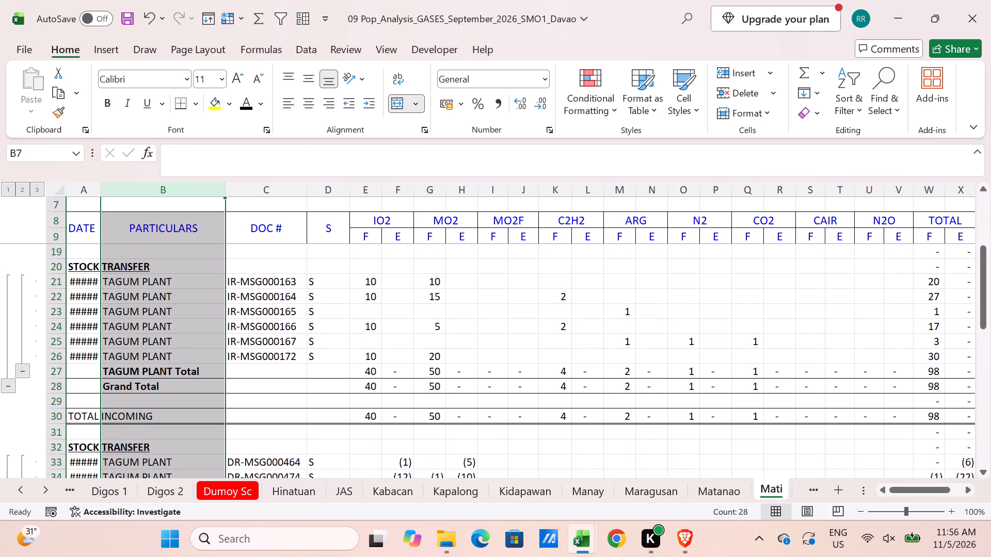
pyautogui.hotkey('alt', 'Tab')
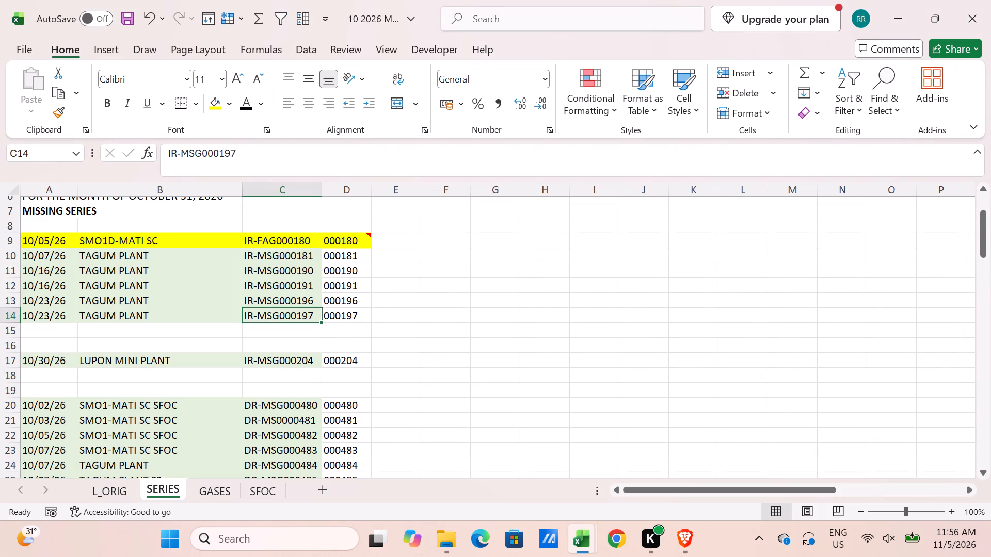
pyautogui.click(222, 492)
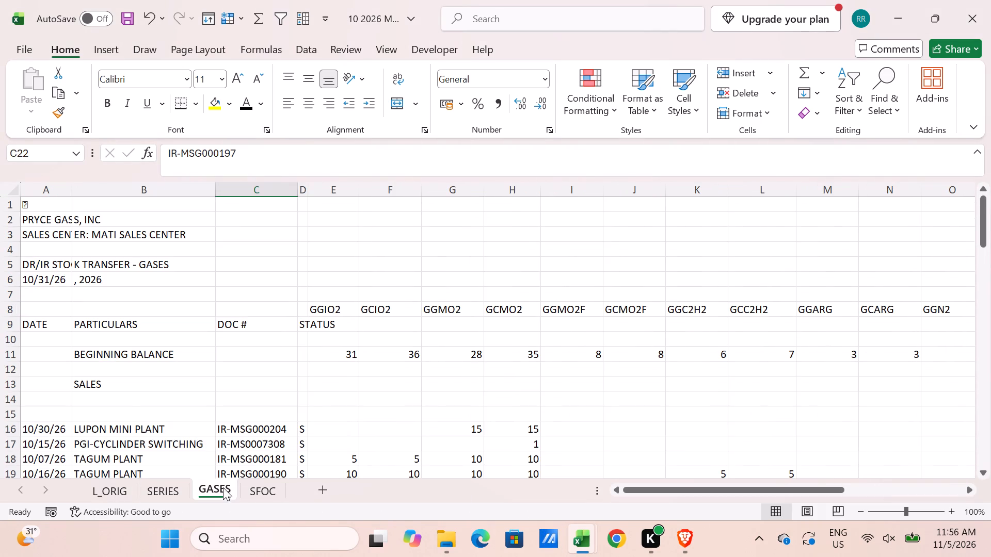
pyautogui.scroll(-5, 259, 362)
pyautogui.scroll(9, 259, 363)
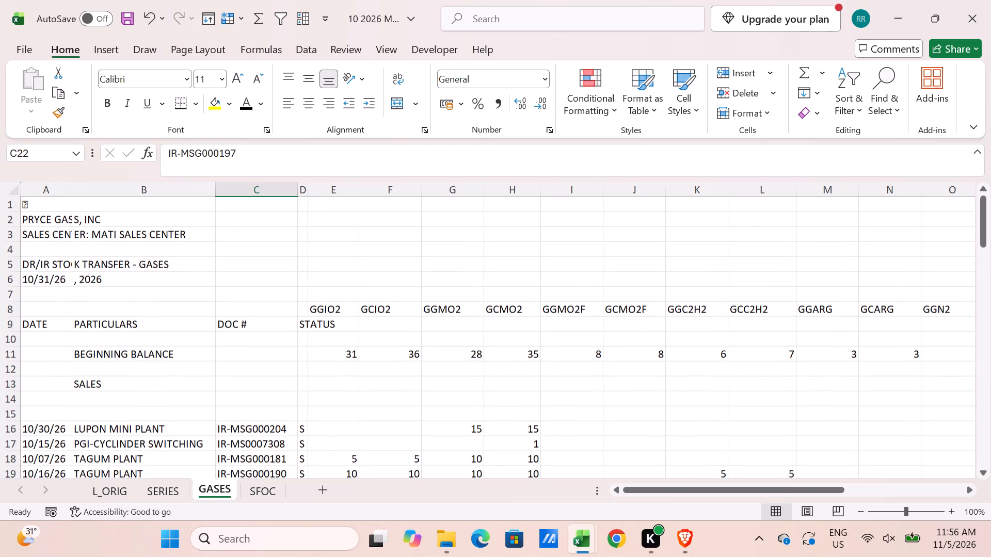
pyautogui.scroll(4, 170, 477)
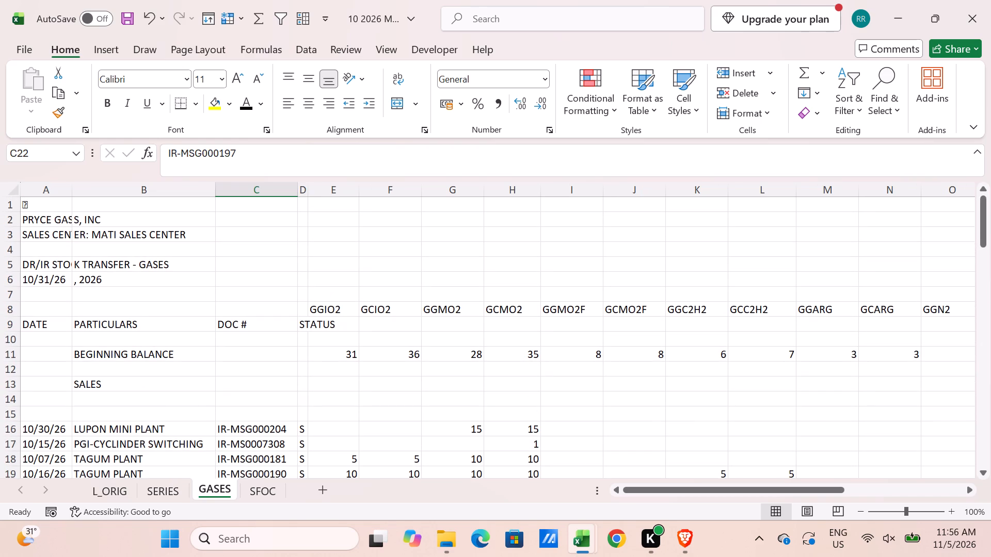
pyautogui.click(13, 430)
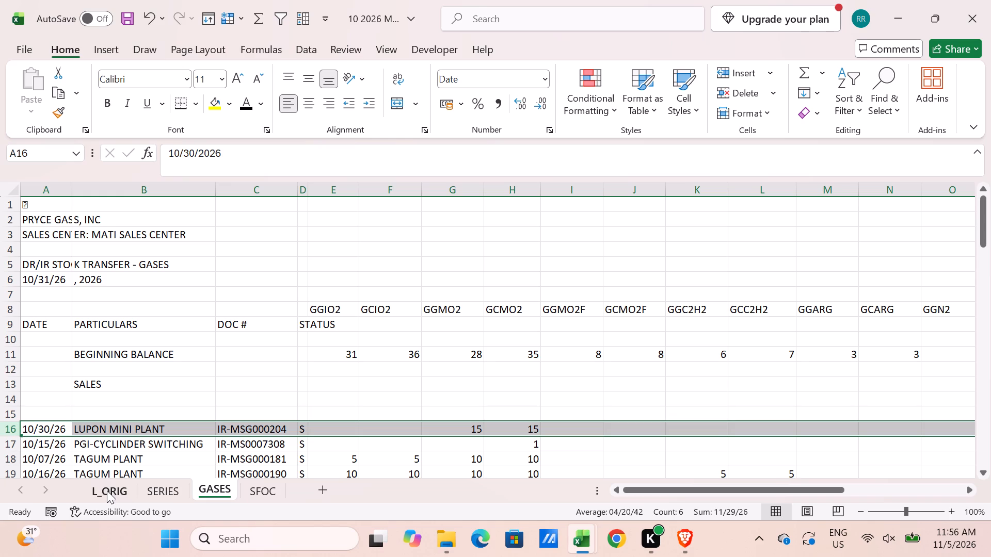
pyautogui.hotkey('alt', 'Tab')
pyautogui.hotkey('alt', 'Tab')
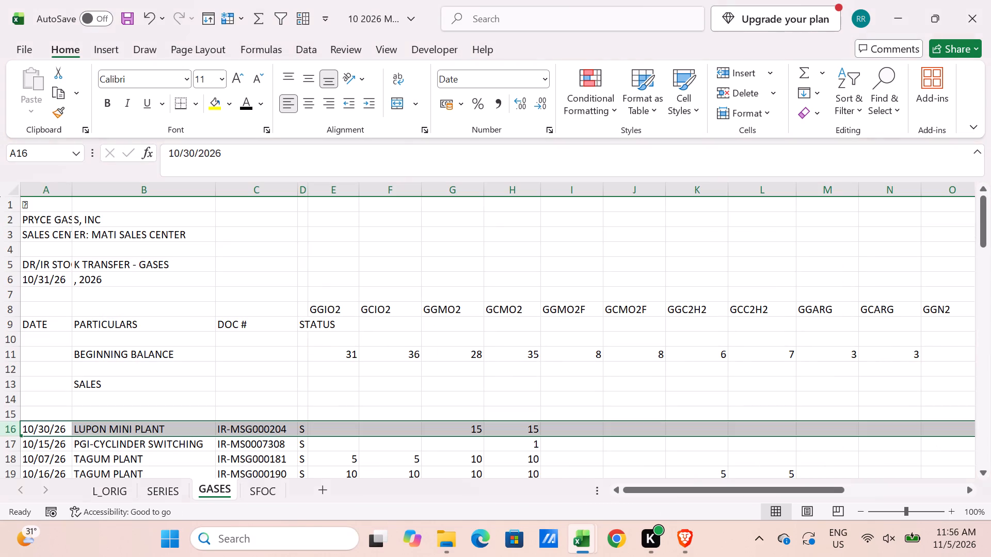
# Examine the incoming and outgoing document numbers on the L_ORIG sheet, ending back on the SERIES sheet.
pyautogui.click(116, 490)
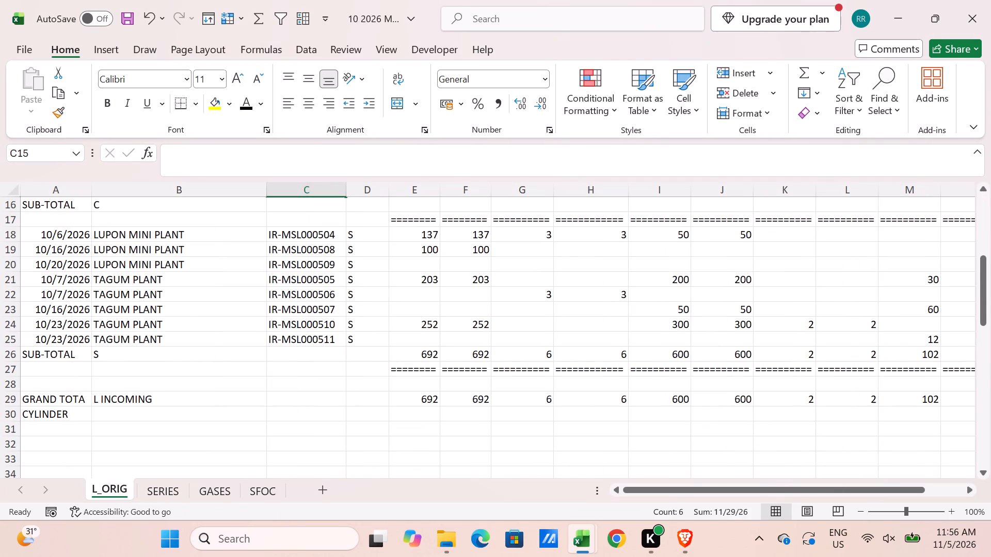
pyautogui.scroll(9, 170, 424)
pyautogui.scroll(-2, 170, 424)
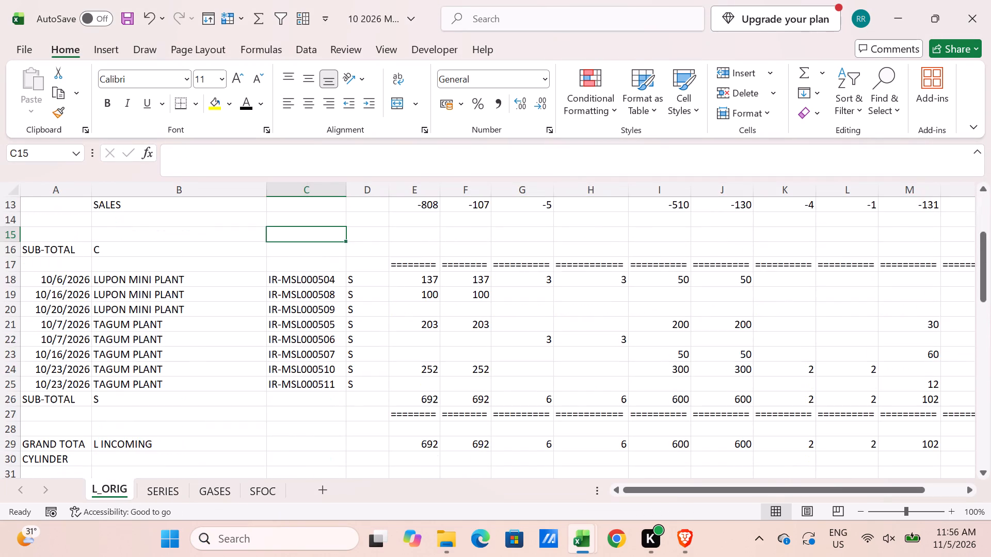
pyautogui.scroll(-10, 170, 424)
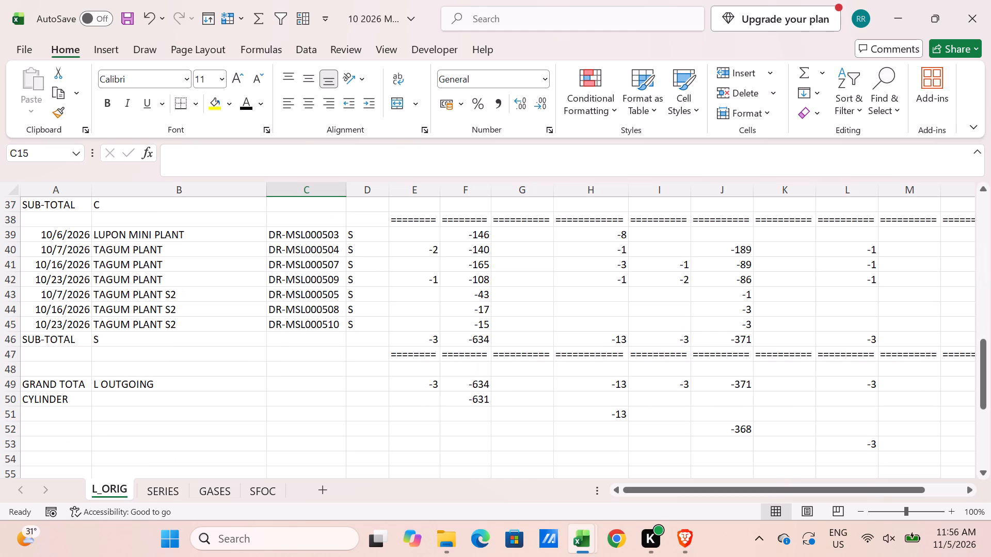
pyautogui.scroll(2, 170, 431)
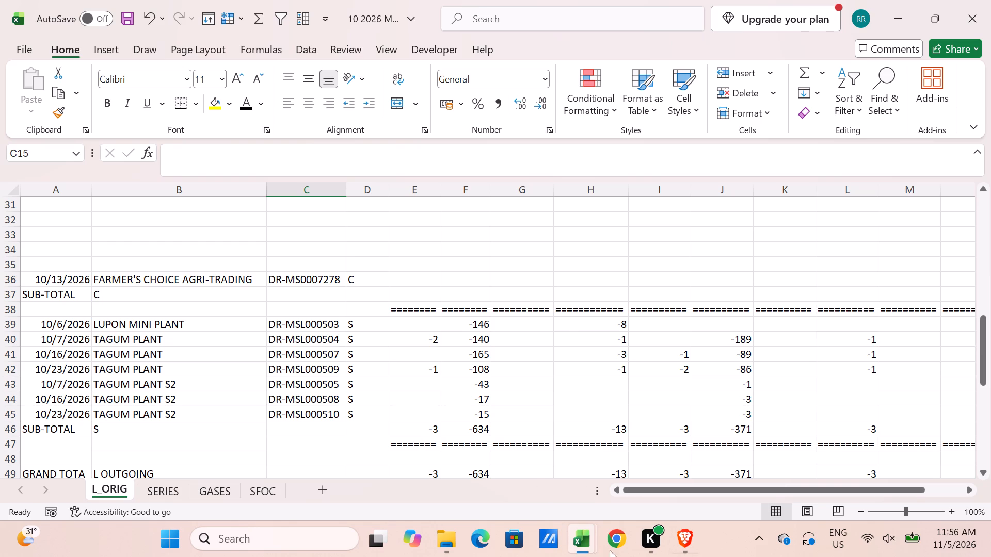
pyautogui.click(184, 487)
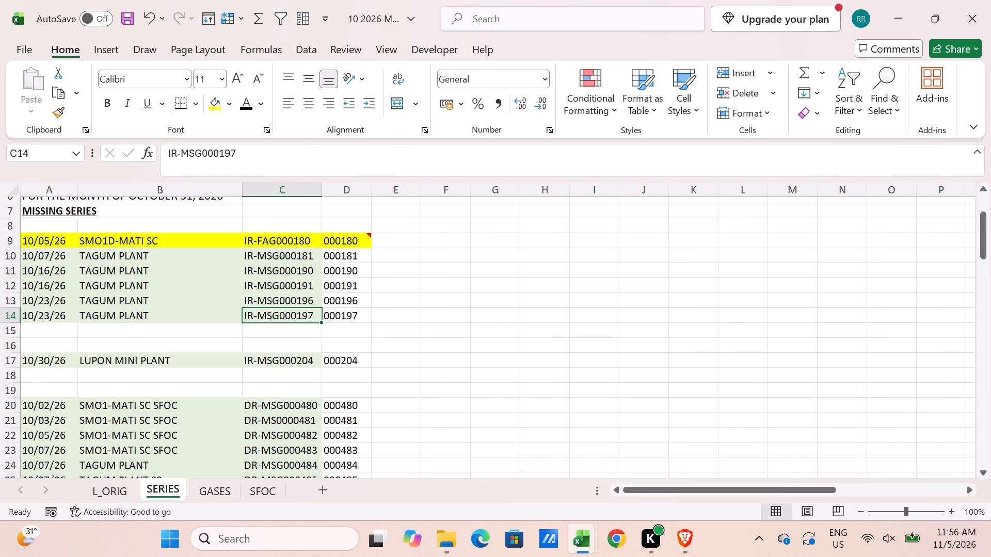
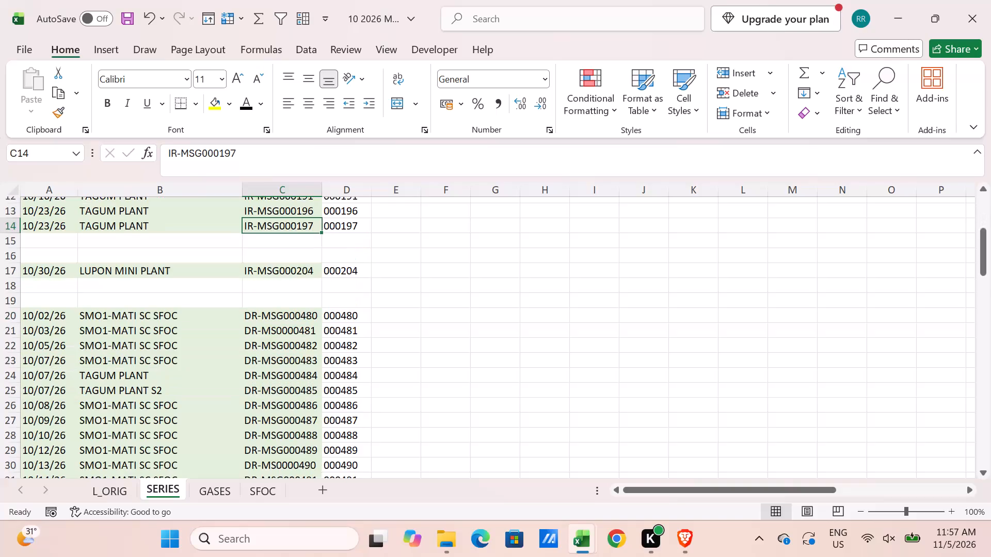
# Review the SERIES document numbers, then compare them with the incoming and outgoing stock transfers on the September GASES population workbook's Mati sheet.
pyautogui.scroll(-5, 373, 391)
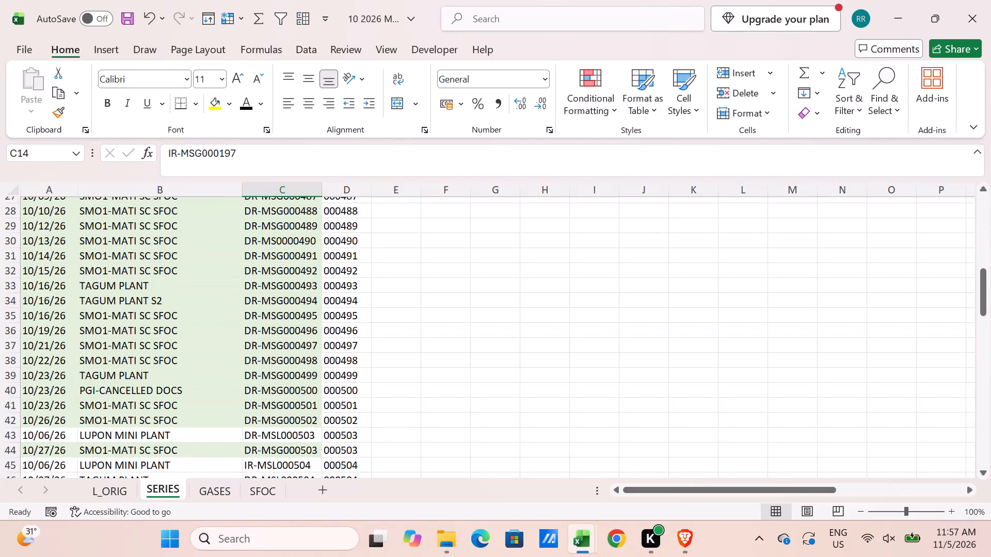
pyautogui.scroll(-1, 373, 391)
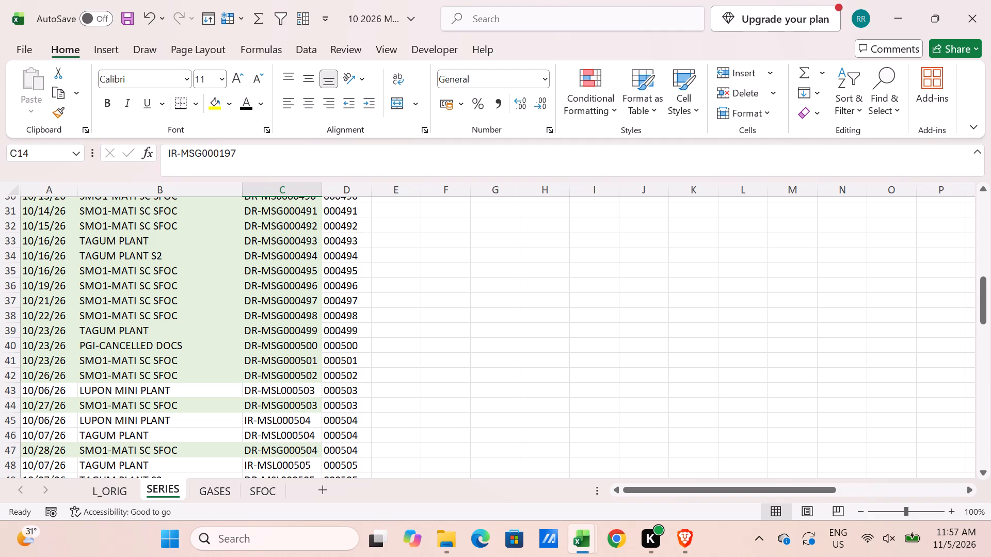
pyautogui.scroll(6, 373, 394)
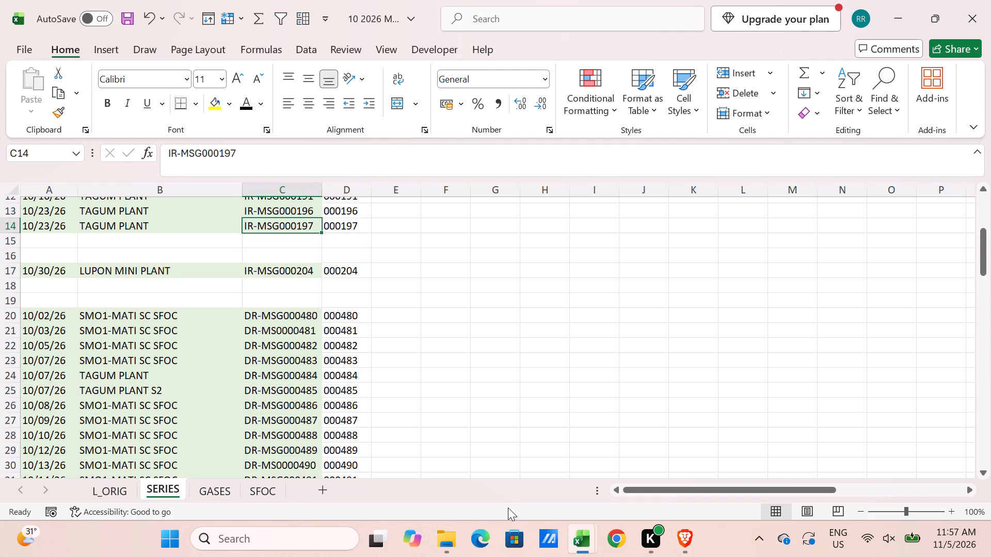
pyautogui.click(587, 533)
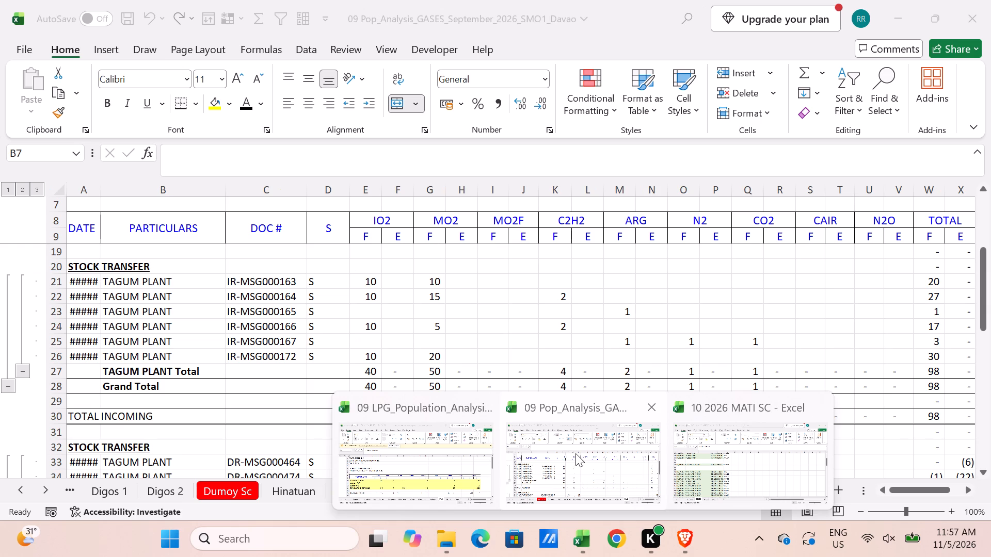
pyautogui.click(576, 453)
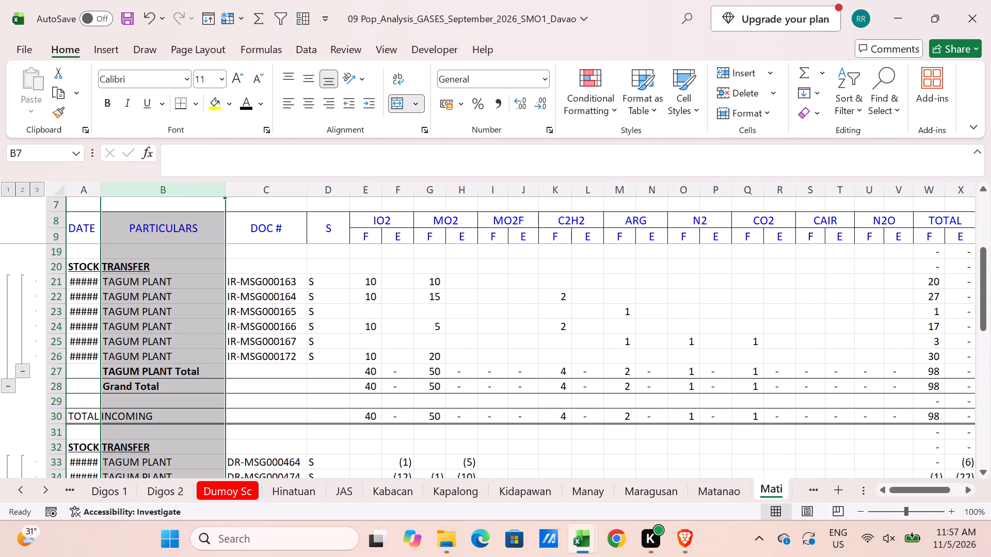
pyautogui.scroll(-2, 196, 397)
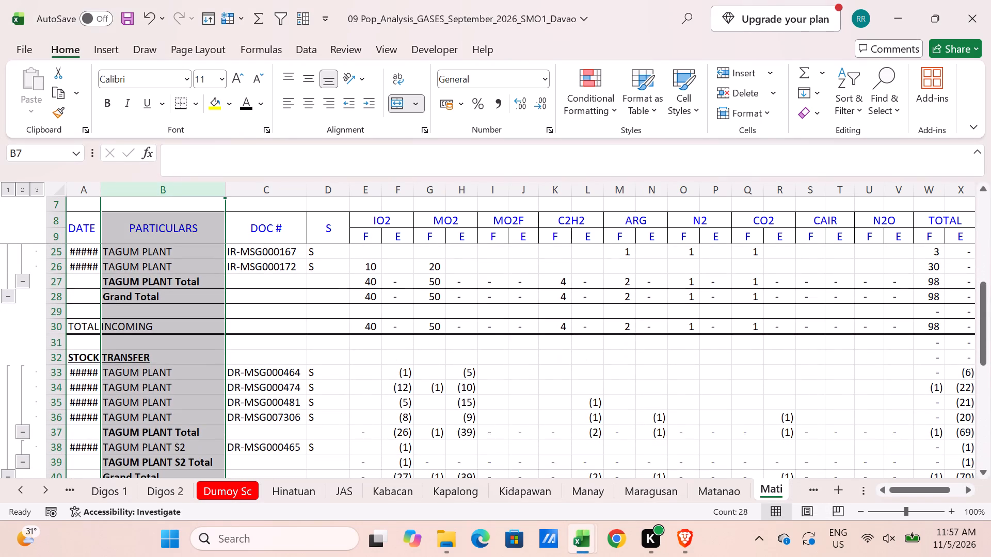
pyautogui.scroll(-4, 196, 398)
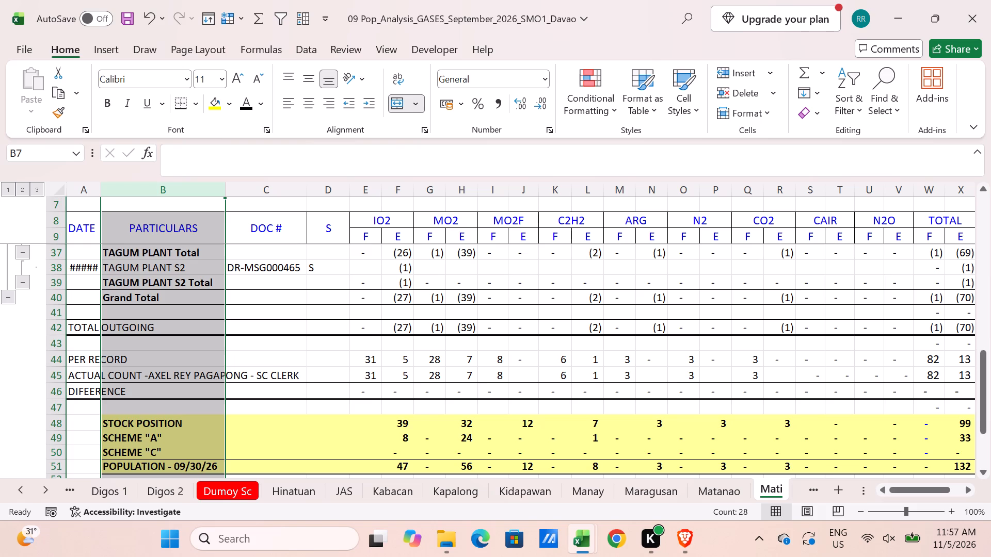
pyautogui.scroll(7, 196, 398)
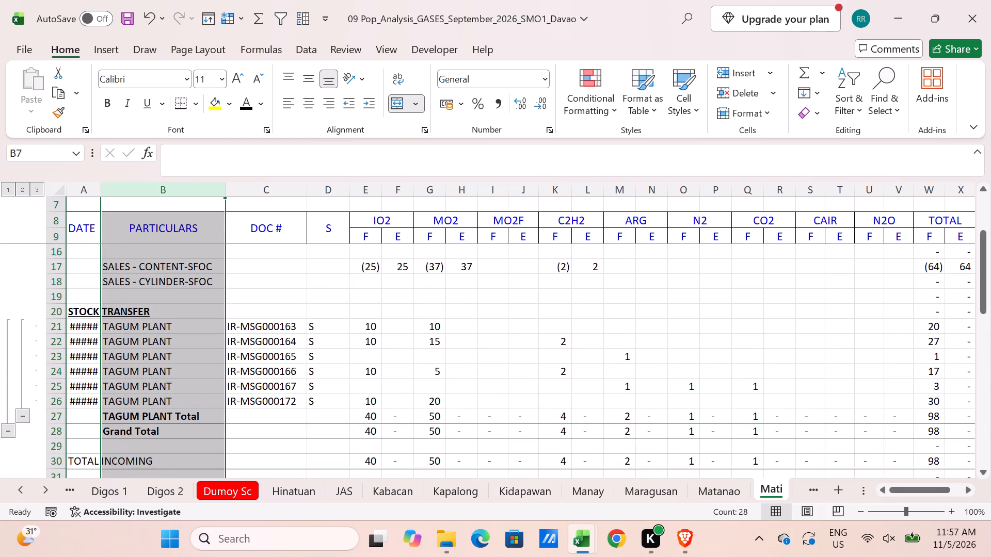
pyautogui.scroll(2, 234, 386)
pyautogui.scroll(-5, 234, 386)
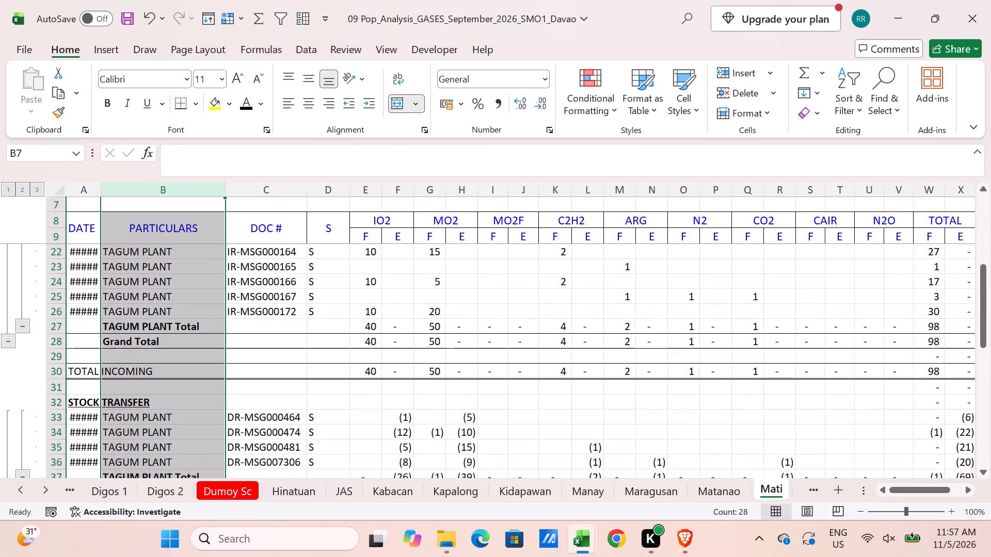
pyautogui.scroll(1, 234, 386)
pyautogui.scroll(-2, 234, 386)
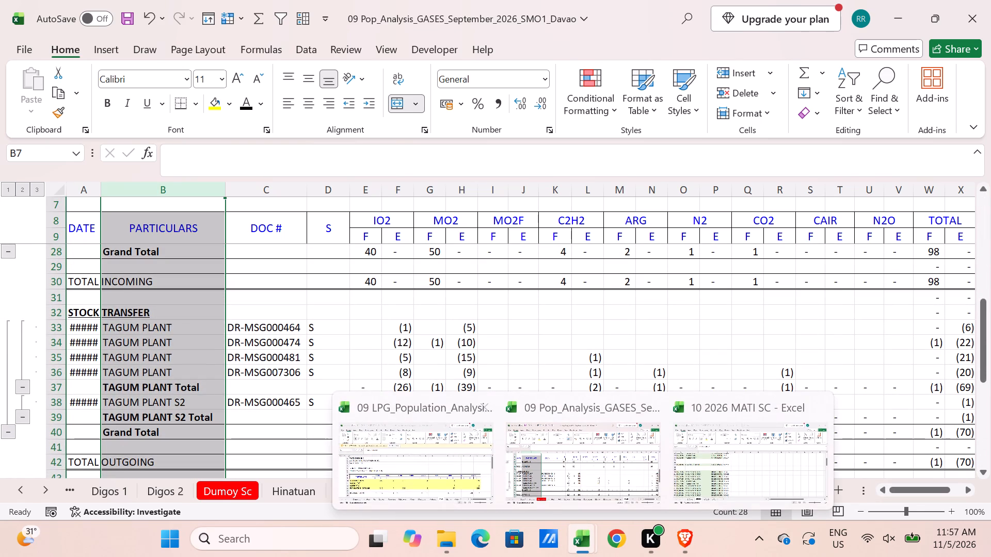
# Widen the DATE column on the September GASES workbook's Mati sheet to show the full dates.
pyautogui.click(364, 339)
pyautogui.moveTo(97, 184); pyautogui.dragTo(105, 189)
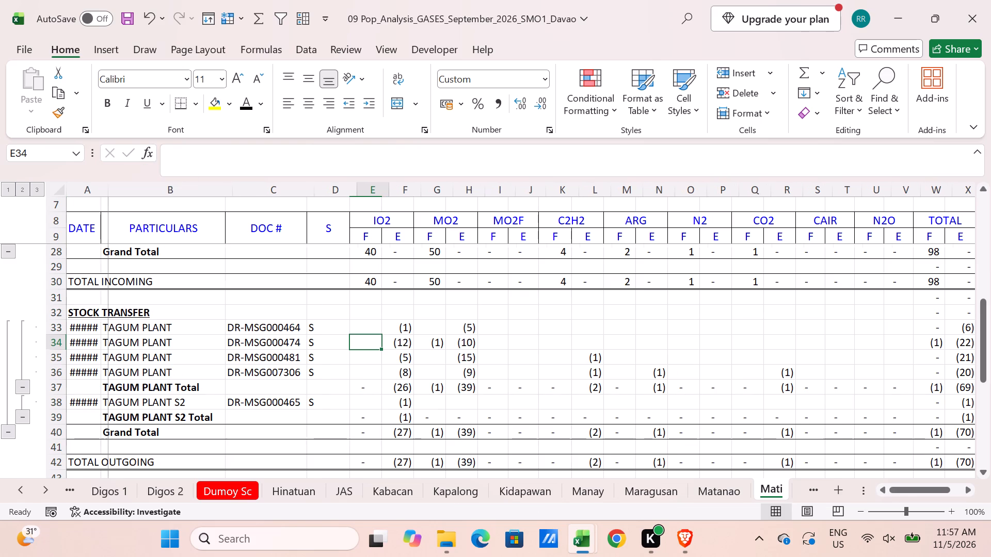
pyautogui.moveTo(106, 189); pyautogui.dragTo(115, 192)
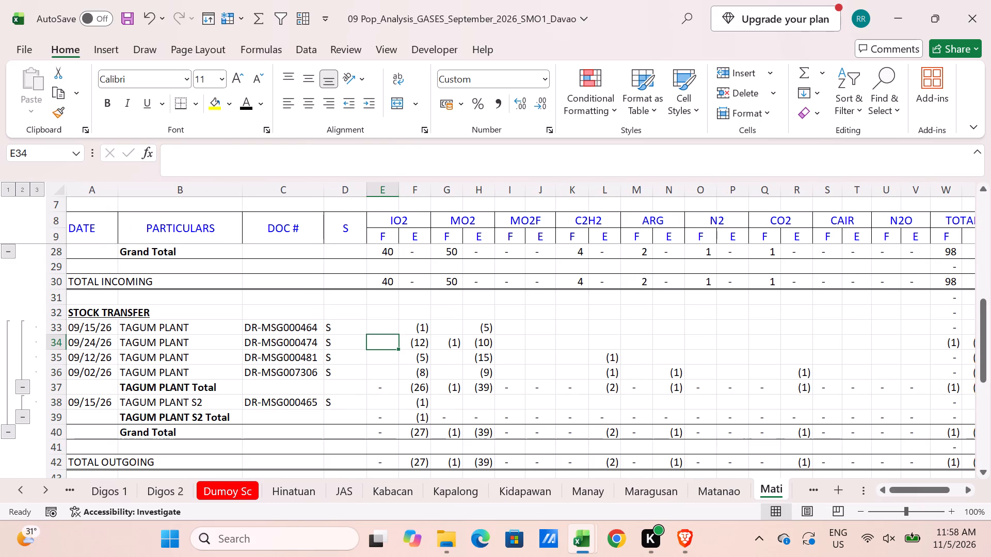
# Check the dates and document numbers of the September Mati stock transfers, then review the October SERIES sheet through its last entries.
pyautogui.scroll(4, 273, 381)
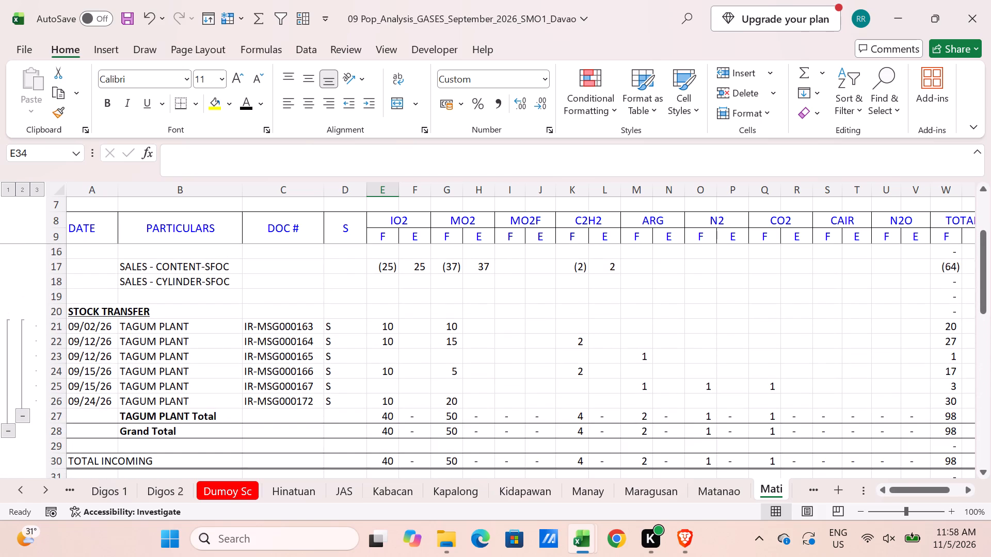
pyautogui.scroll(4, 273, 381)
pyautogui.scroll(-1, 365, 412)
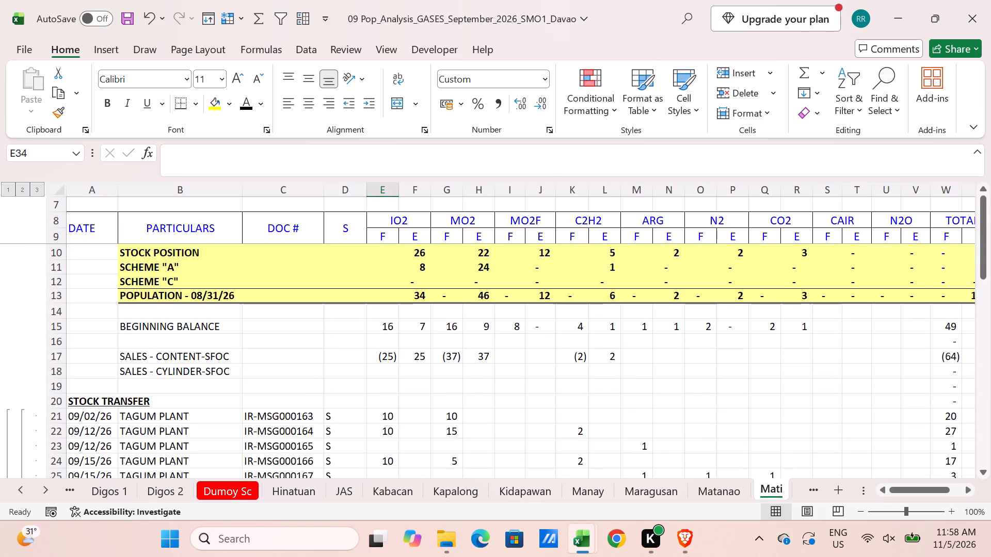
pyautogui.click(53, 492)
pyautogui.scroll(-3, 347, 430)
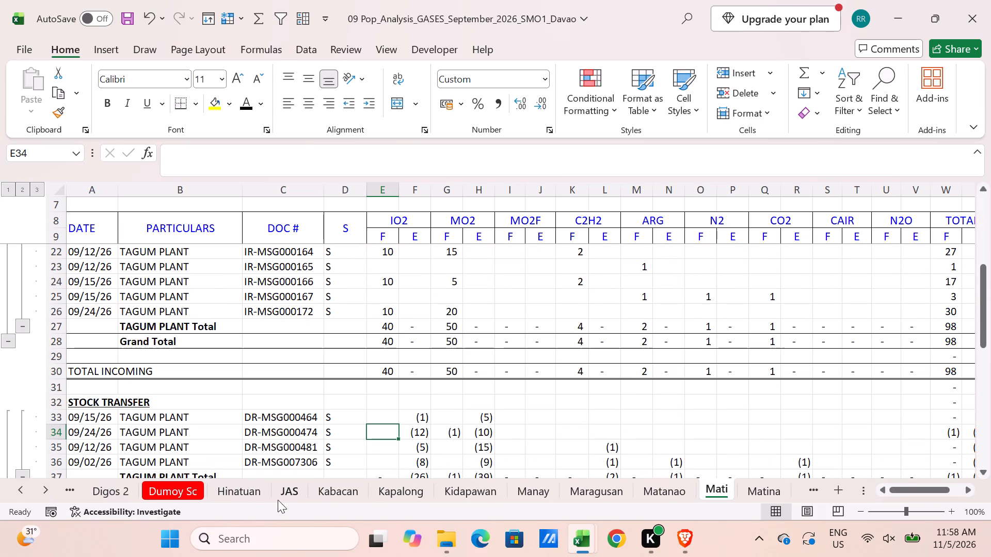
pyautogui.hotkey('alt', 'Tab')
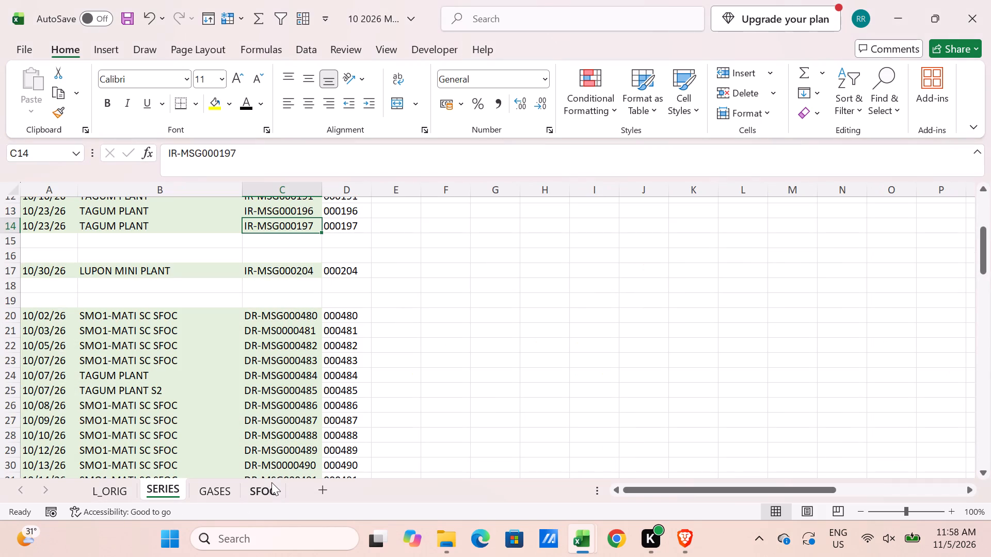
pyautogui.scroll(-11, 224, 395)
pyautogui.scroll(1, 196, 366)
pyautogui.scroll(-3, 196, 366)
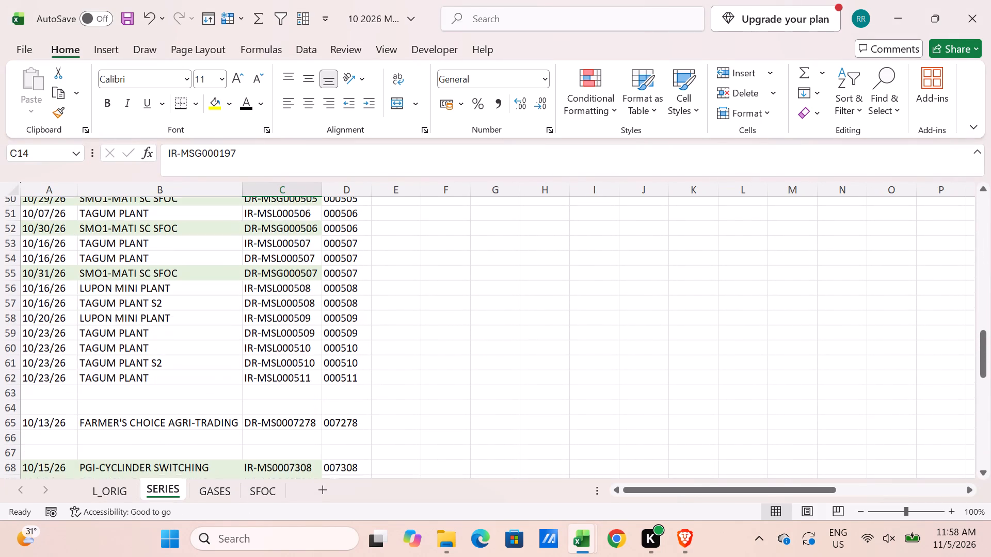
pyautogui.scroll(-2, 196, 366)
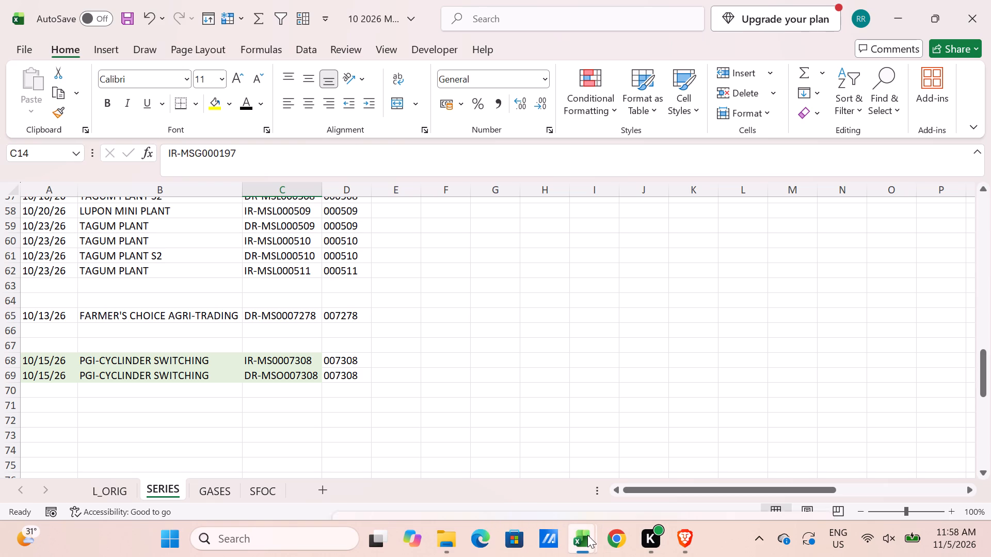
# On the September LPG population workbook's Mati sheet, unhide the DOC # and S columns and expand all grouped rows.
pyautogui.click(446, 456)
pyautogui.scroll(-3, 285, 404)
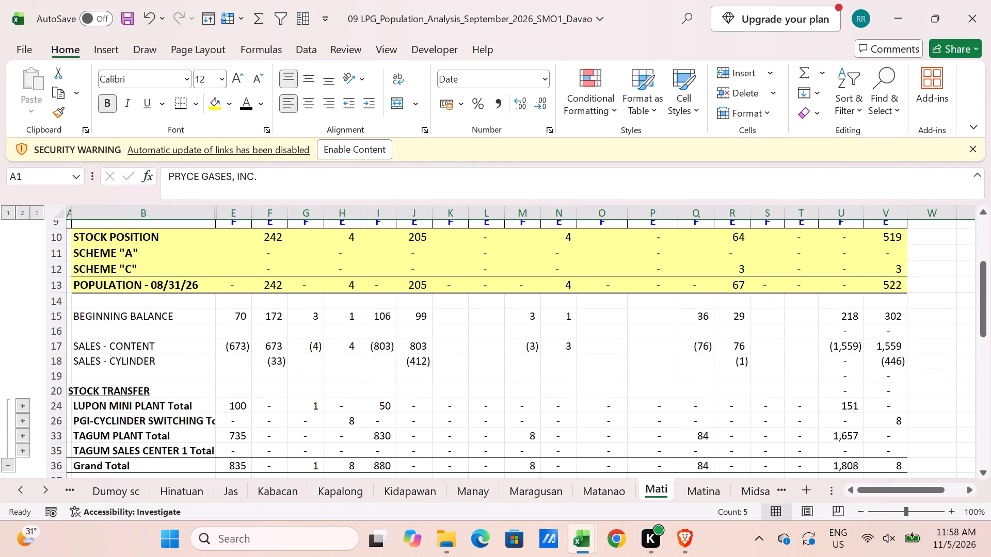
pyautogui.moveTo(203, 212); pyautogui.dragTo(246, 214)
pyautogui.rightClick(246, 214)
pyautogui.click(314, 512)
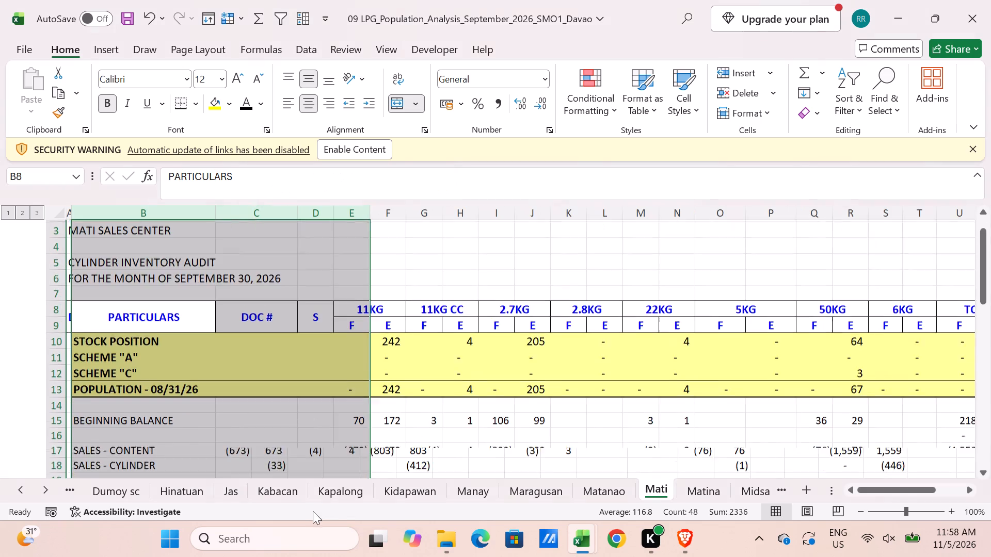
pyautogui.scroll(-4, 215, 411)
pyautogui.click(39, 211)
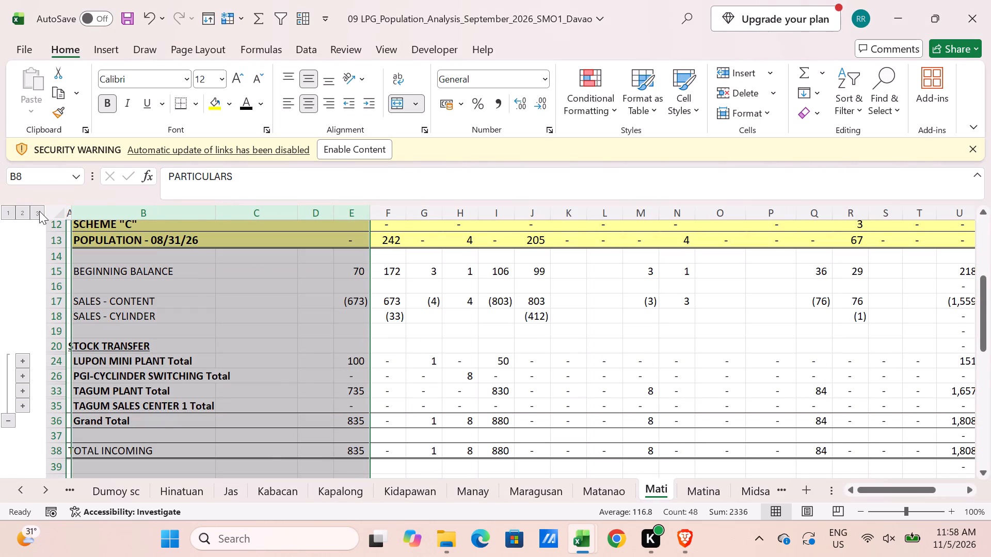
# Examine the September LPG Mati sheet's incoming and outgoing document numbers, then recheck those on the September GASES workbook's Mati sheet.
pyautogui.scroll(-3, 174, 323)
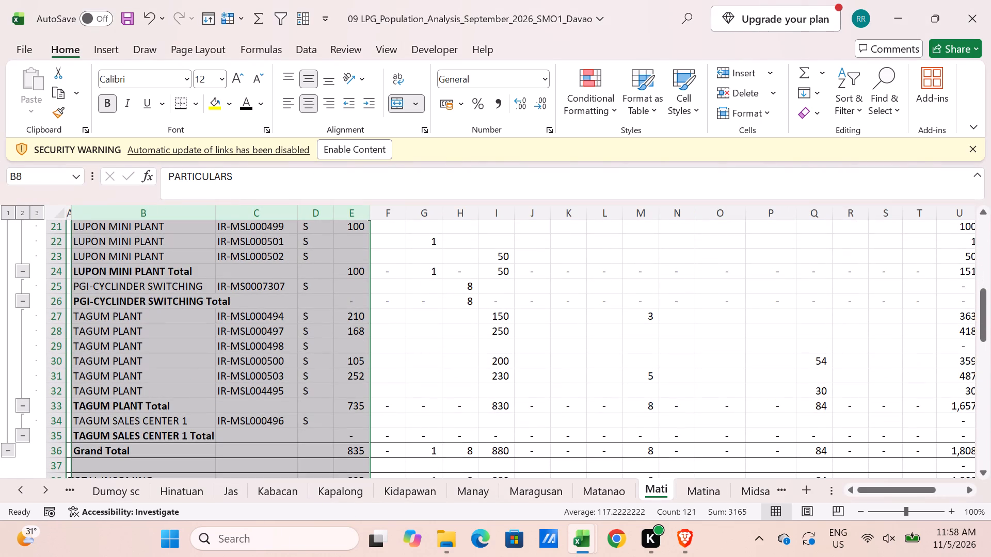
pyautogui.scroll(-7, 174, 323)
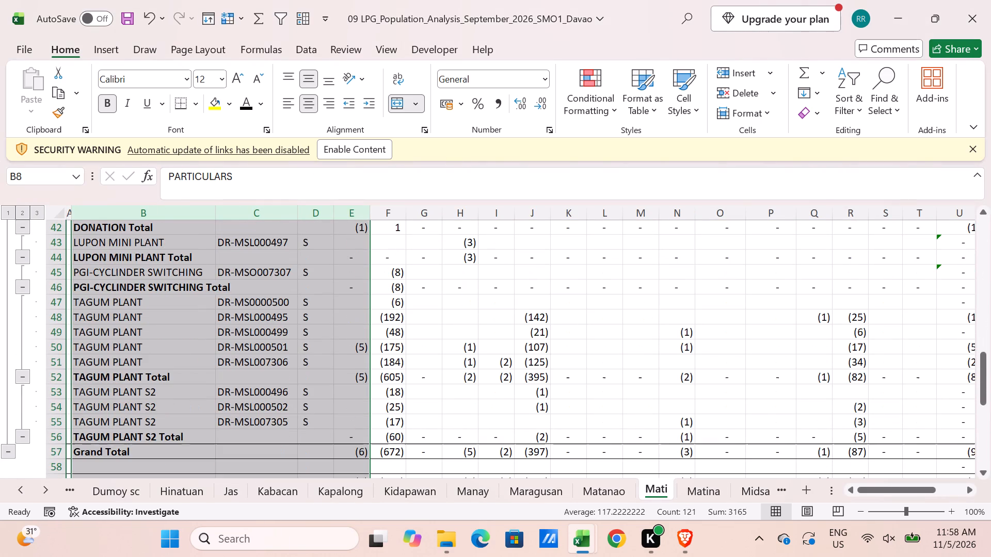
pyautogui.scroll(-3, 174, 323)
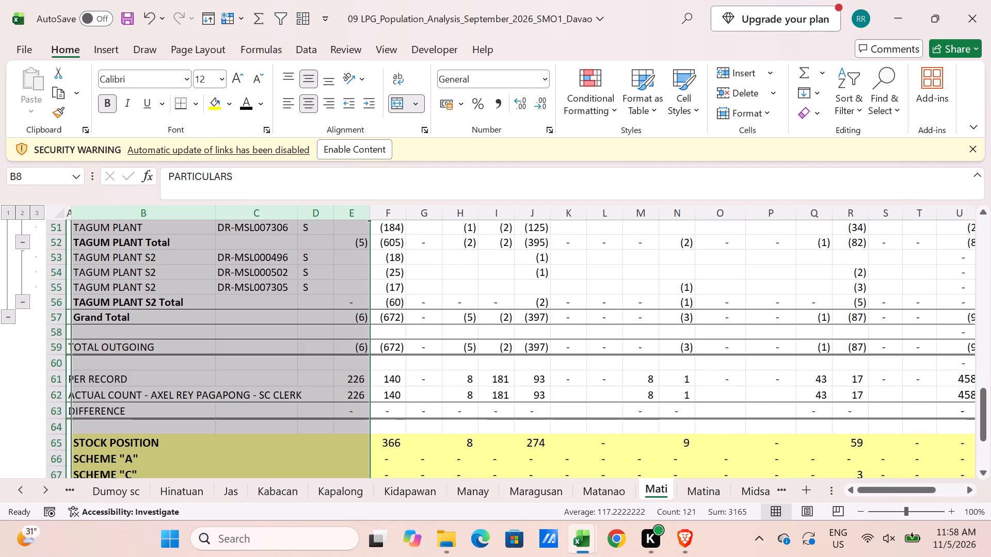
pyautogui.scroll(8, 175, 340)
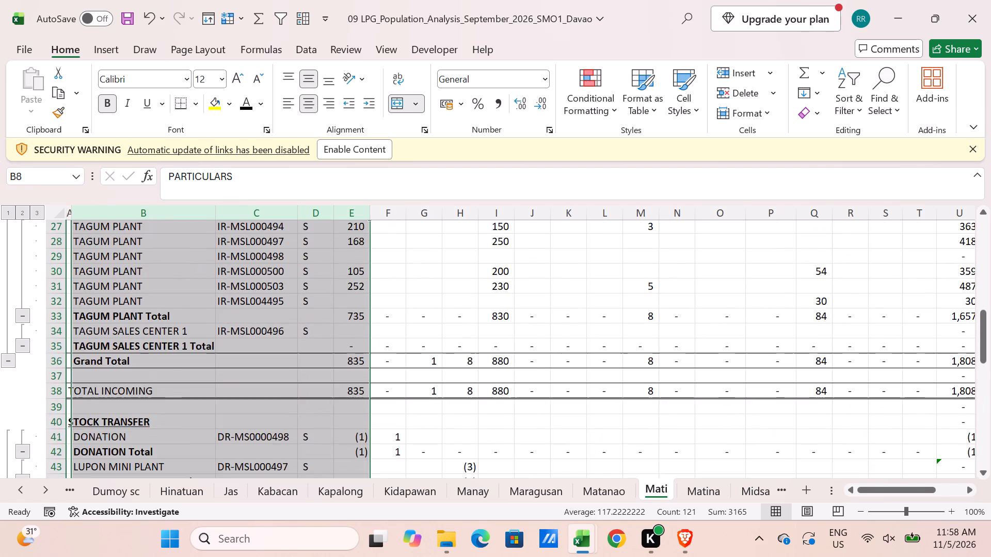
pyautogui.scroll(3, 175, 346)
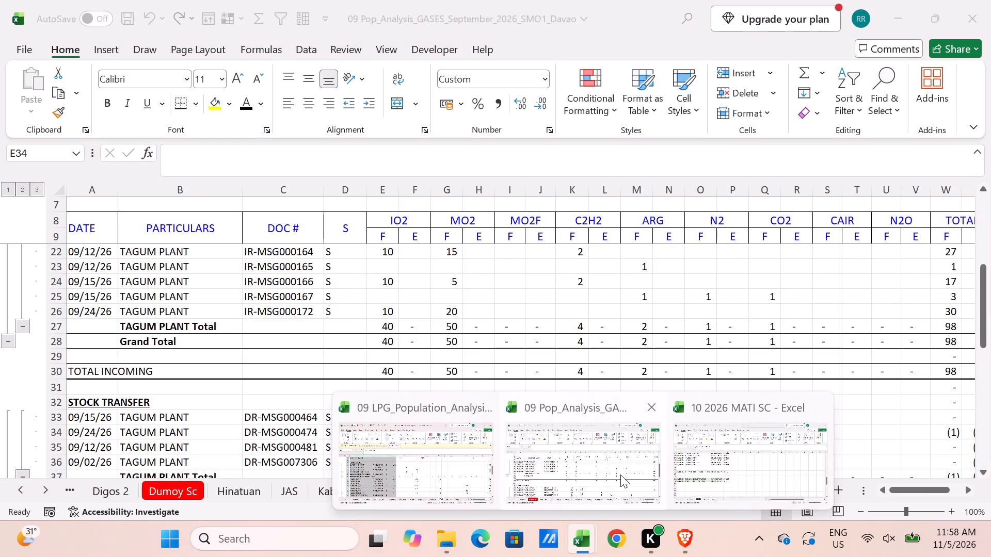
pyautogui.click(620, 474)
pyautogui.scroll(3, 397, 407)
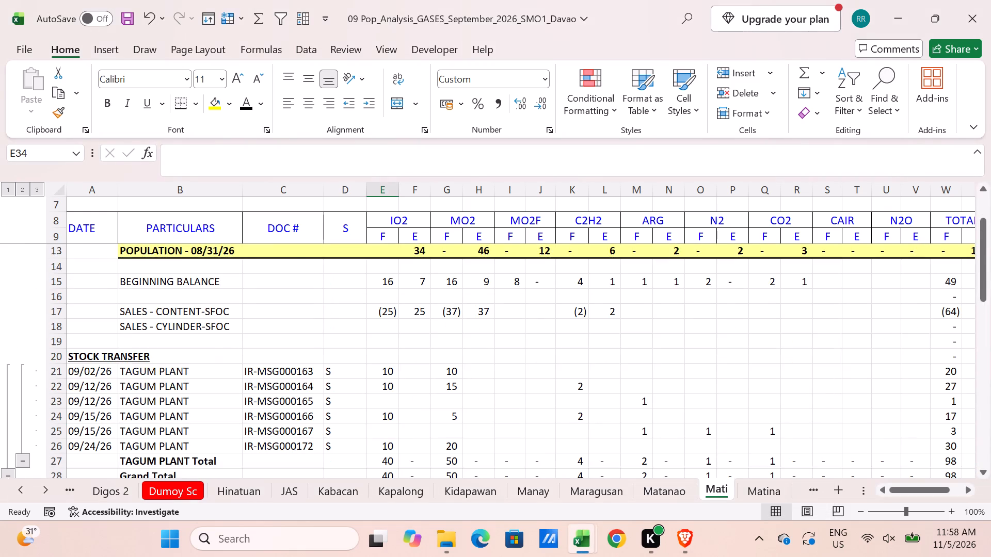
pyautogui.scroll(-7, 397, 407)
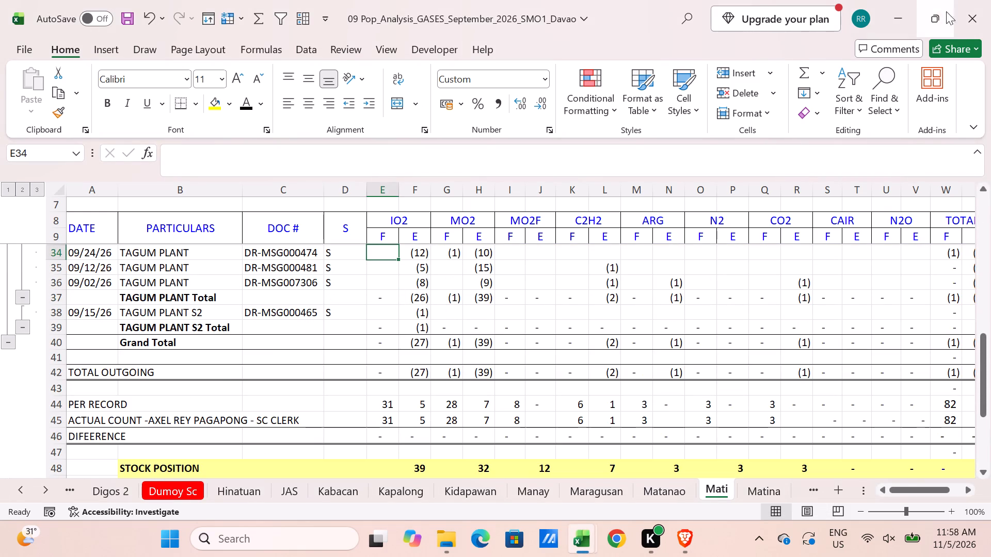
# Open the 08 MATI SC workbook from the AREA-2 folder inside 2026's 08.2026 folder.
pyautogui.click(450, 549)
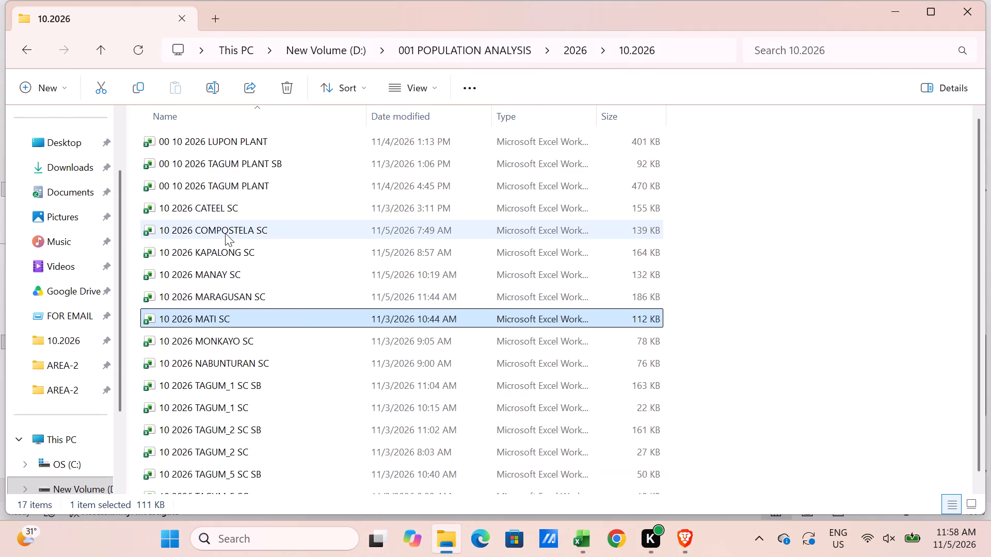
pyautogui.click(473, 46)
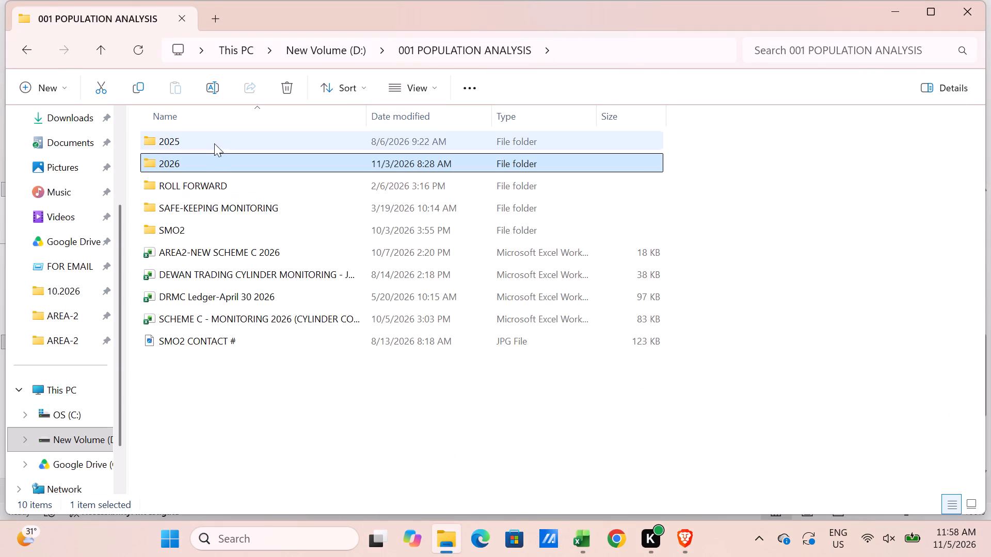
pyautogui.doubleClick(210, 166)
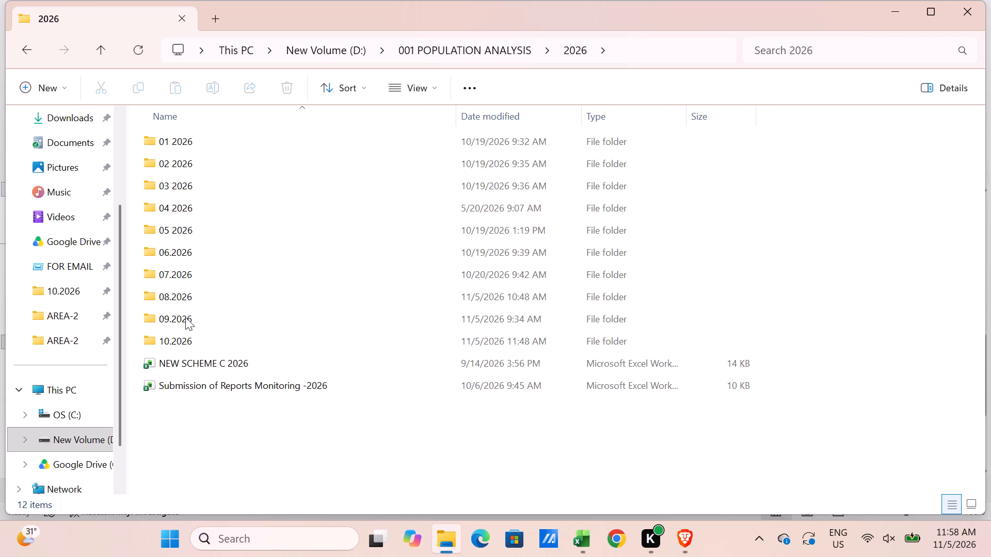
pyautogui.doubleClick(194, 302)
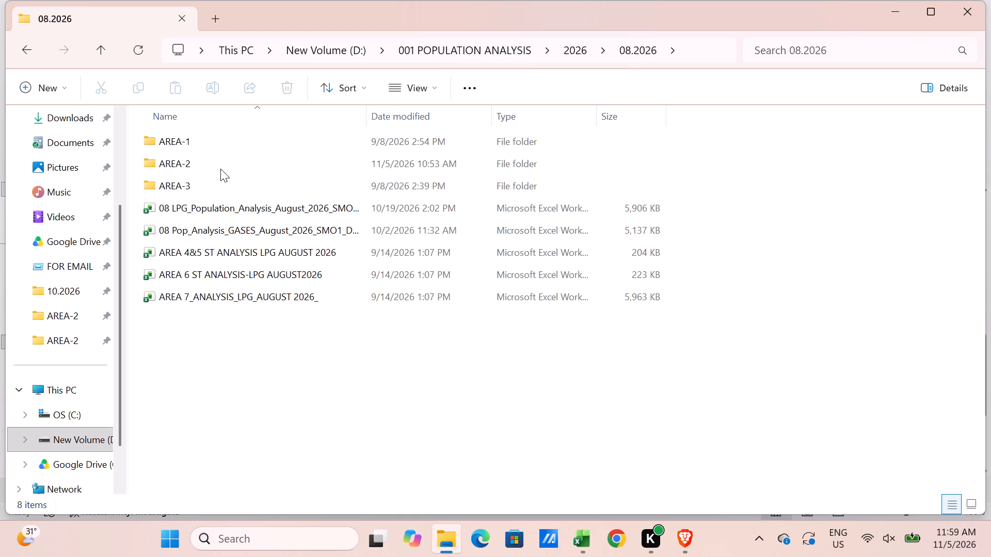
pyautogui.doubleClick(220, 169)
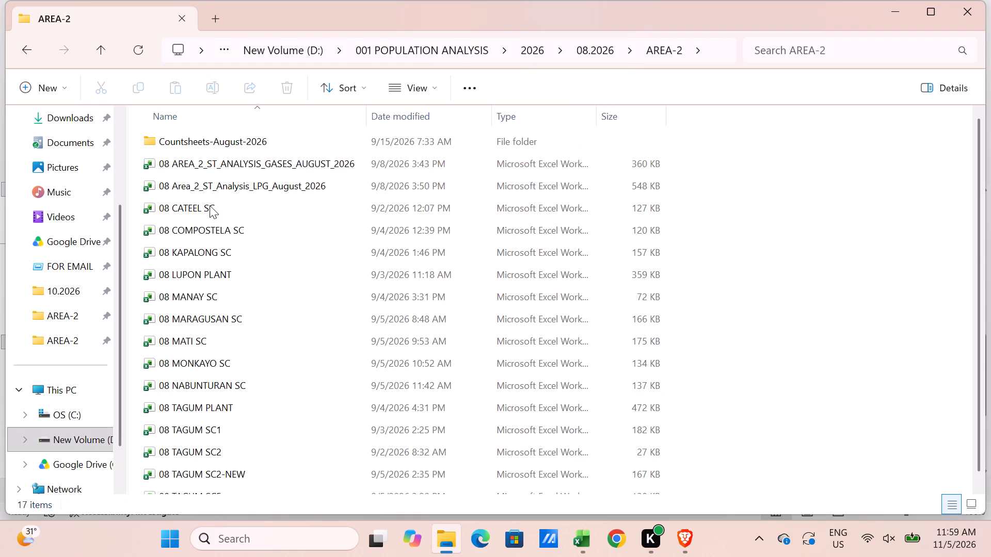
pyautogui.click(214, 331)
pyautogui.click(214, 331)
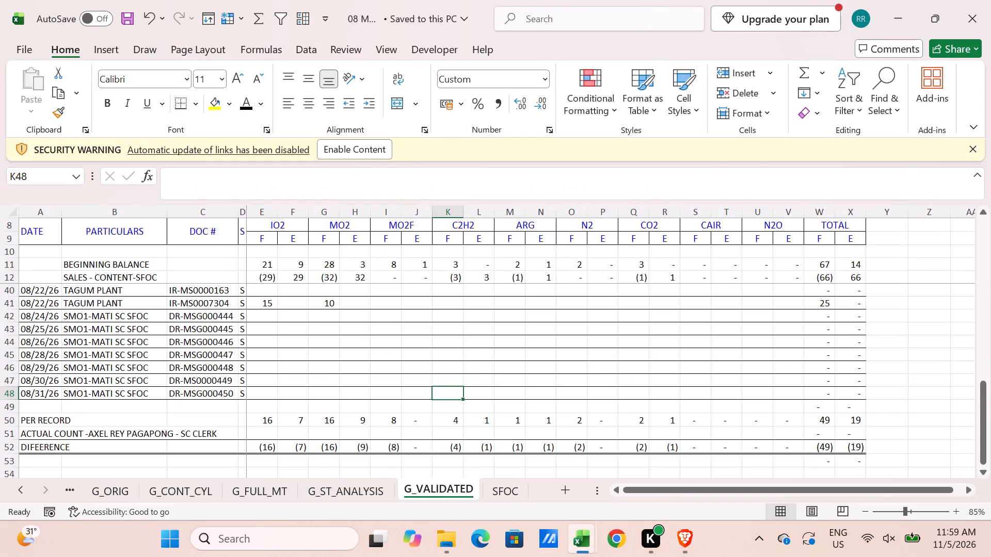
# Review the document numbers on the August Mati workbook's SERIES sheet, from the IR-MSG series through the last MS series entries.
pyautogui.tripleClick(20, 486)
pyautogui.tripleClick(20, 485)
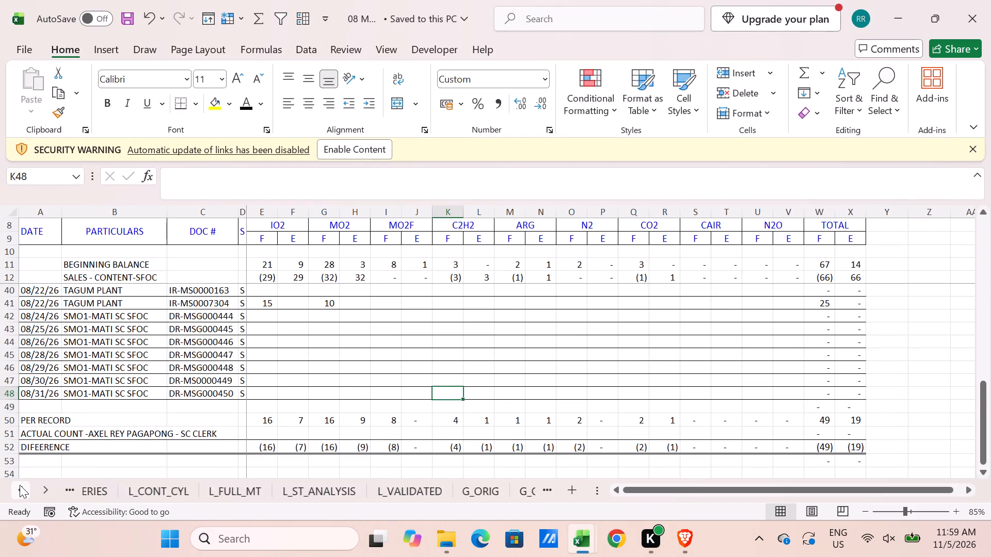
pyautogui.click(176, 490)
pyautogui.scroll(-1, 290, 415)
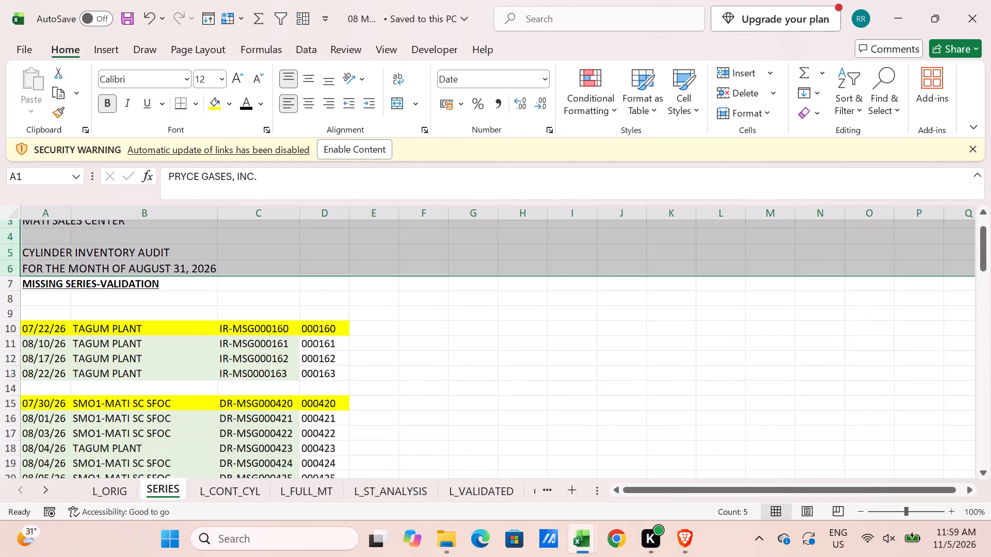
pyautogui.scroll(-6, 290, 415)
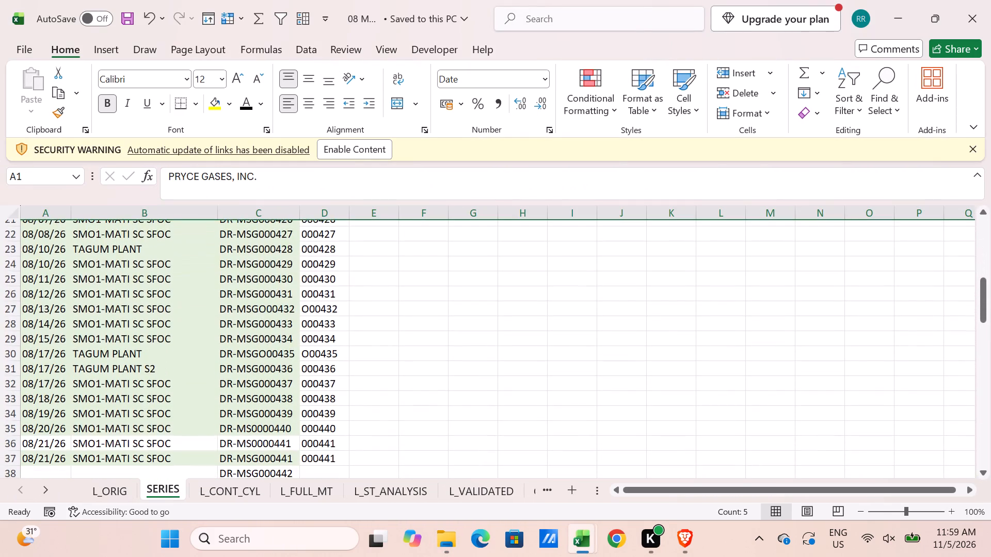
pyautogui.scroll(9, 290, 415)
pyautogui.scroll(-7, 290, 415)
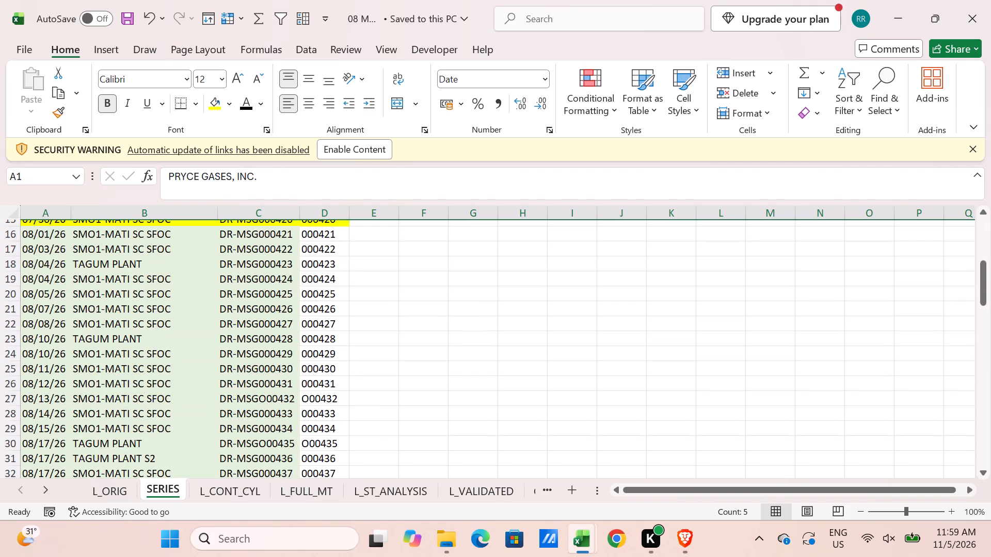
pyautogui.scroll(-4, 290, 415)
pyautogui.scroll(1, 290, 415)
pyautogui.scroll(-4, 290, 415)
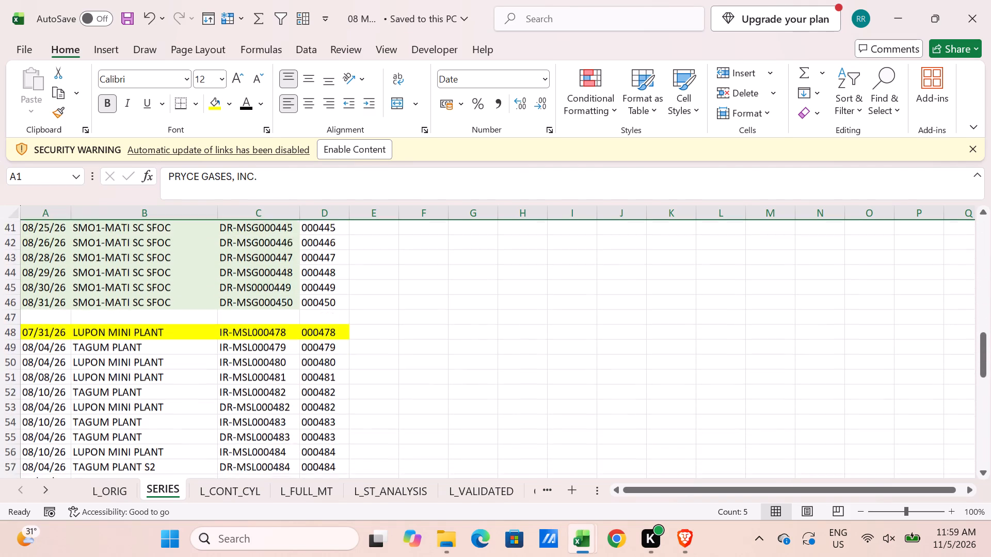
pyautogui.scroll(-9, 290, 415)
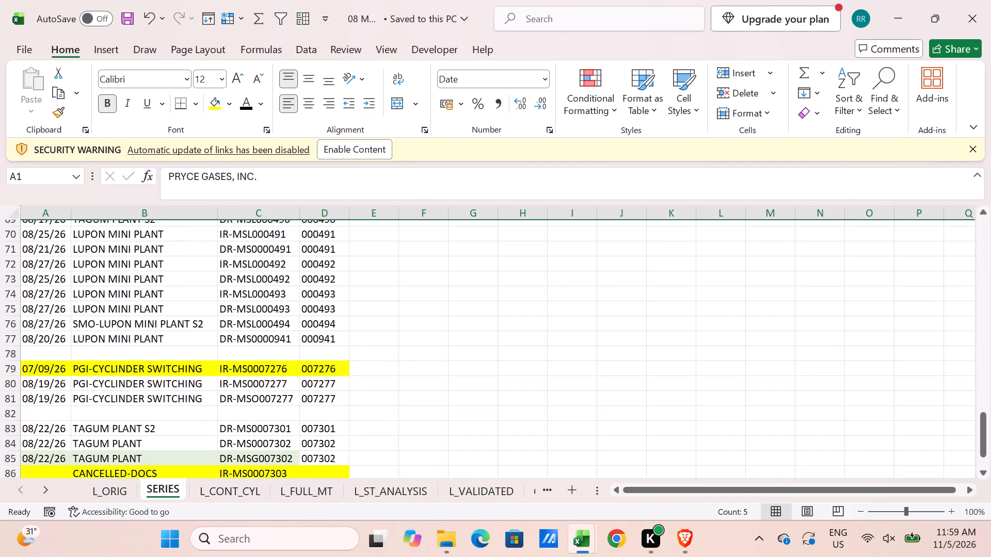
pyautogui.scroll(-2, 298, 429)
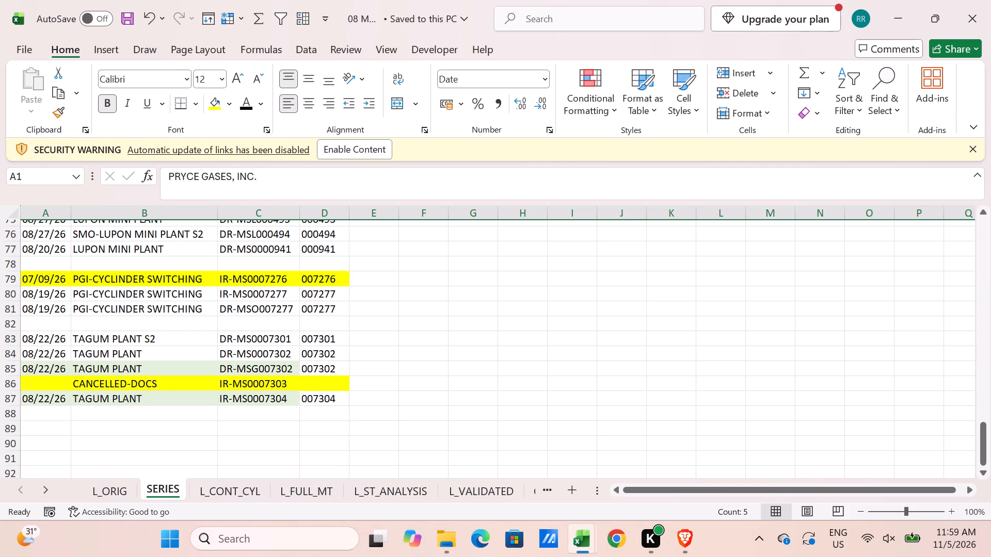
# Copy August's PGI-CYCLINDER SWITCHING entry DR-MSO007277 as values into row 64 of October's SERIES sheet, and highlight A64:D64 yellow.
pyautogui.moveTo(39, 312); pyautogui.dragTo(241, 306)
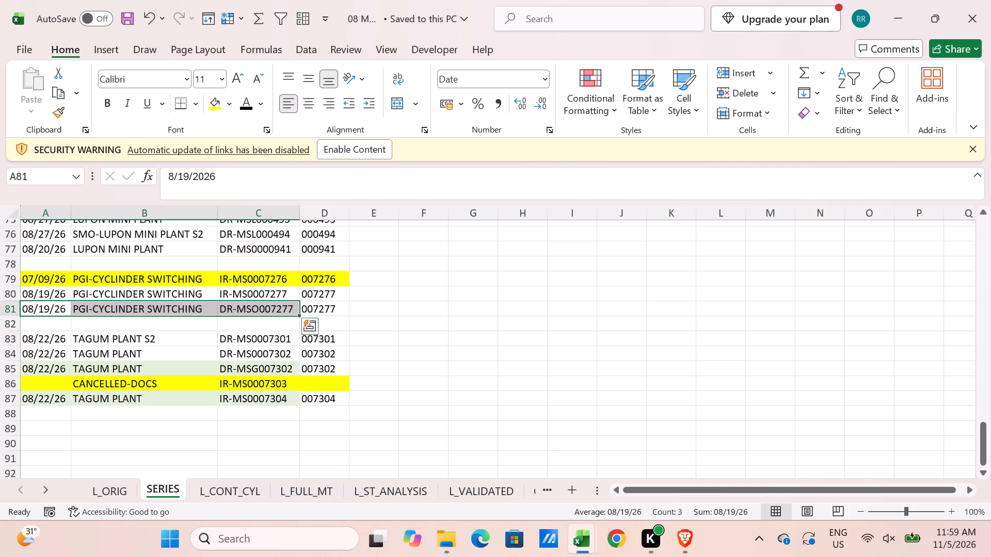
pyautogui.hotkey('ctrl', 'c')
pyautogui.click(582, 534)
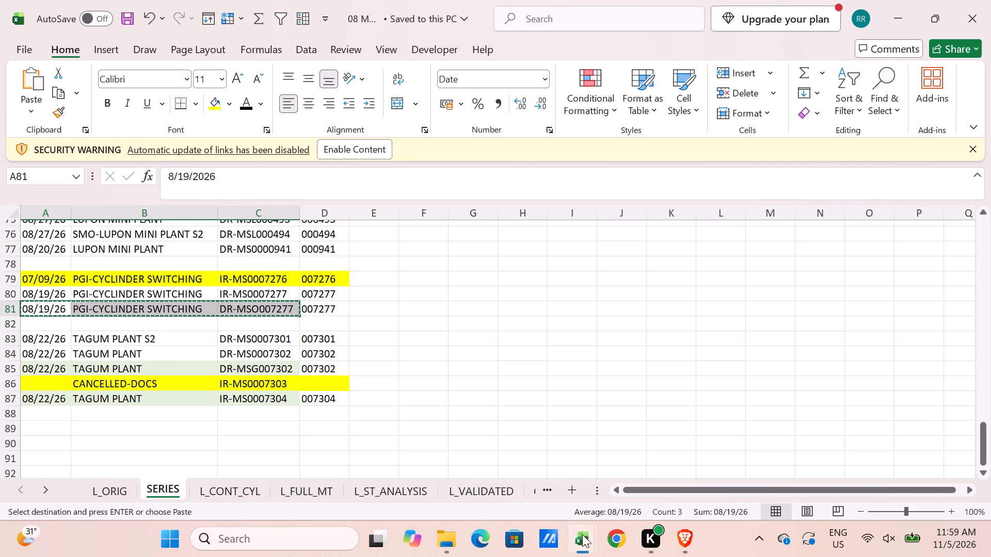
pyautogui.click(637, 455)
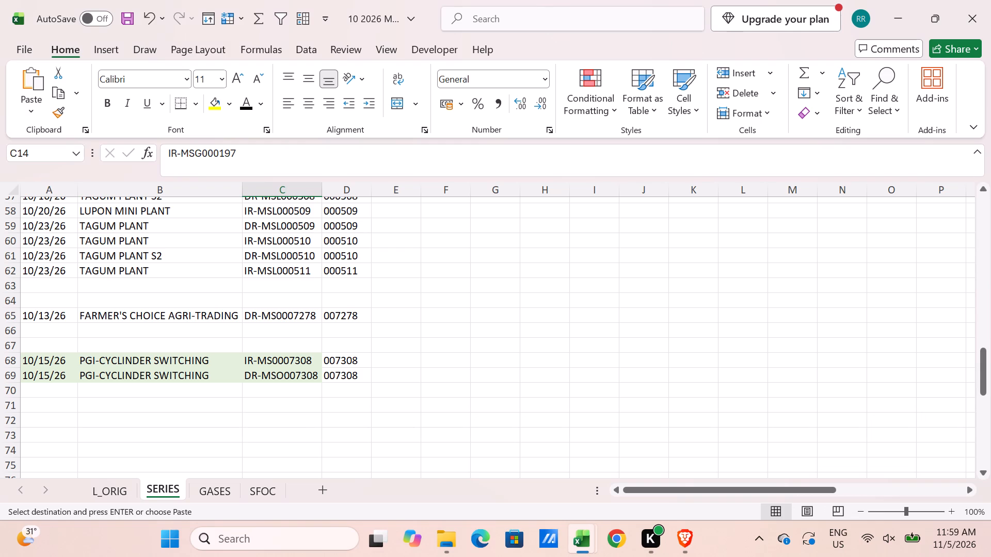
pyautogui.click(50, 298)
pyautogui.hotkey('alt', 'e')
pyautogui.write('SV')
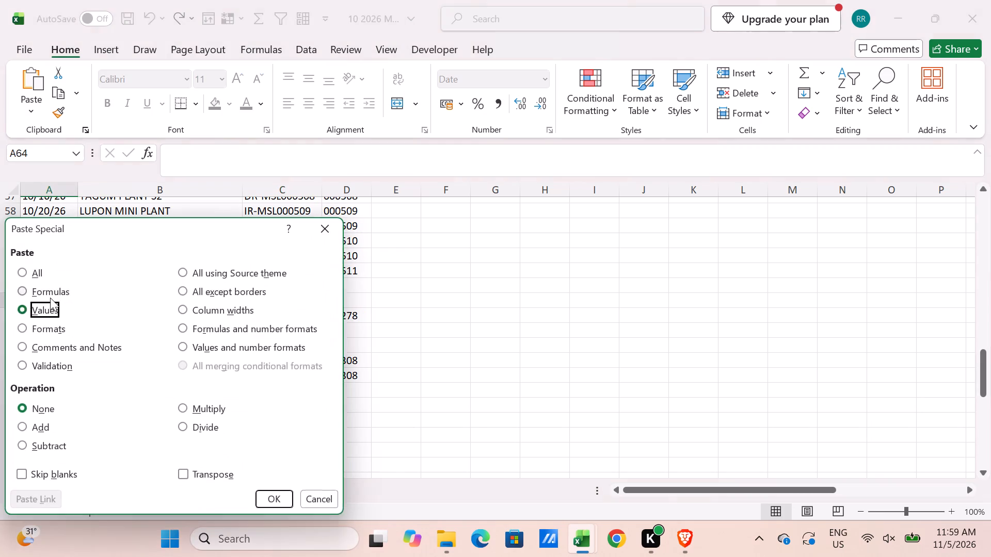
pyautogui.press('Return')
pyautogui.keyDown('shift'); pyautogui.click(348, 296); pyautogui.keyUp('shift')
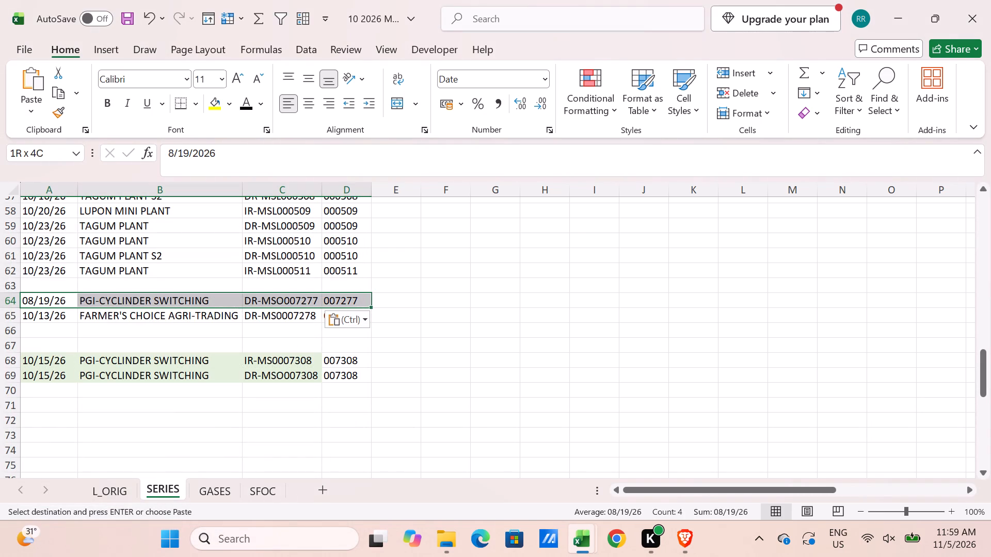
pyautogui.click(210, 107)
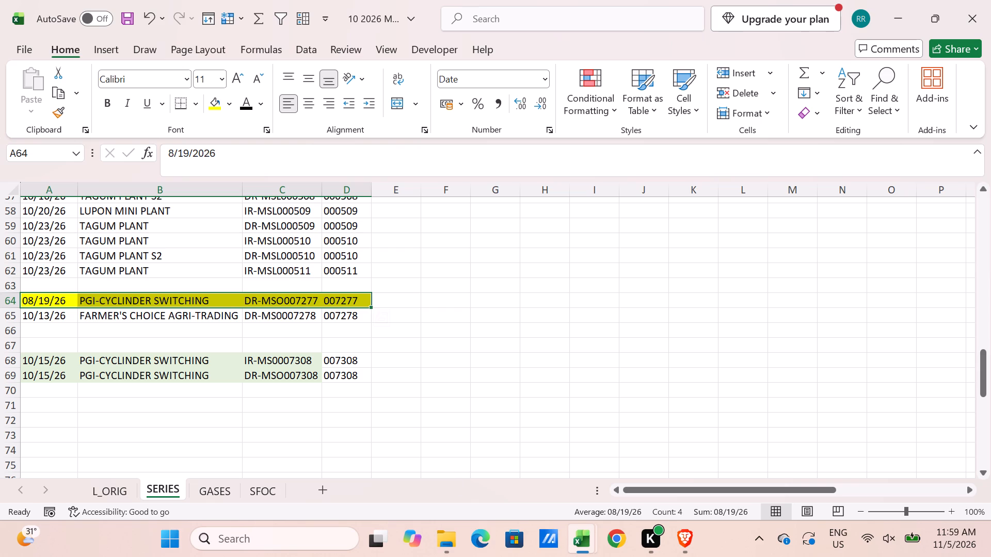
# Search the September GASES workbook's Mati sheet for 7107.
pyautogui.click(578, 538)
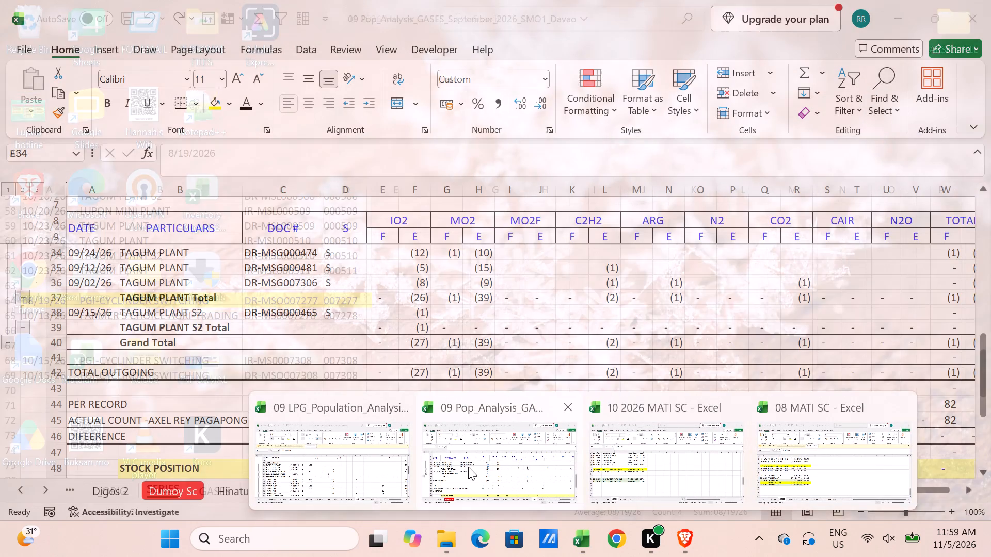
pyautogui.click(468, 467)
pyautogui.scroll(2, 279, 408)
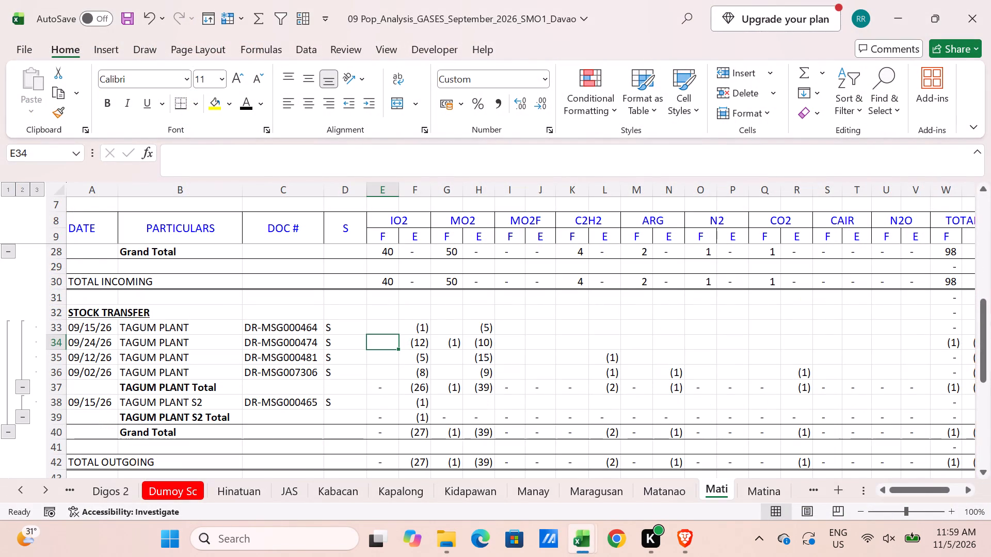
pyautogui.scroll(3, 250, 390)
pyautogui.scroll(-3, 250, 390)
pyautogui.click(285, 403)
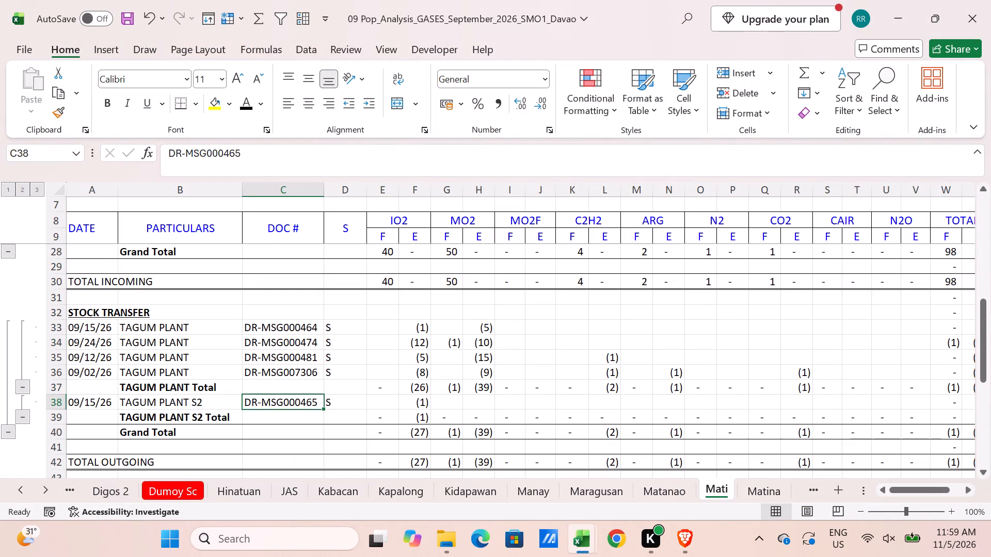
pyautogui.hotkey('ctrl', 'f')
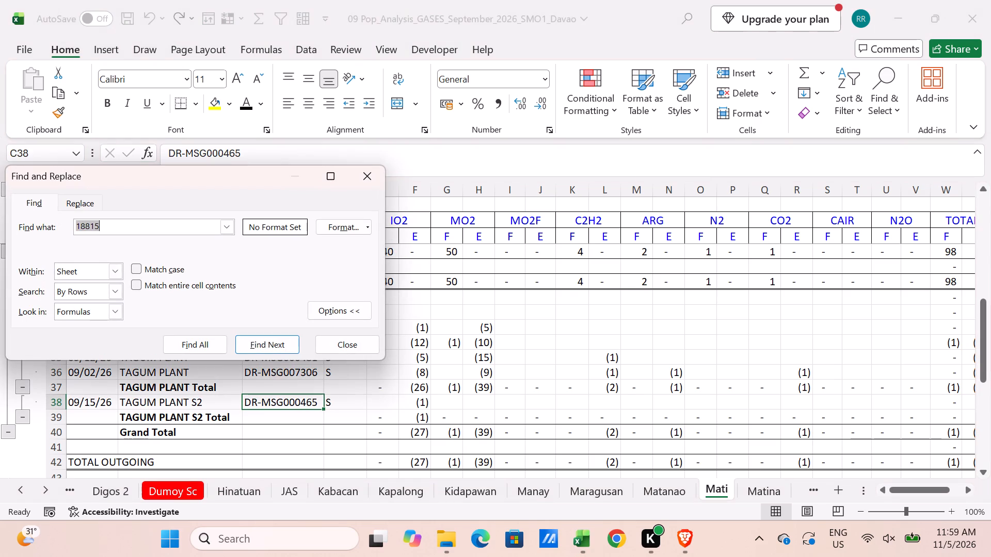
pyautogui.write('7107')
pyautogui.press('Return')
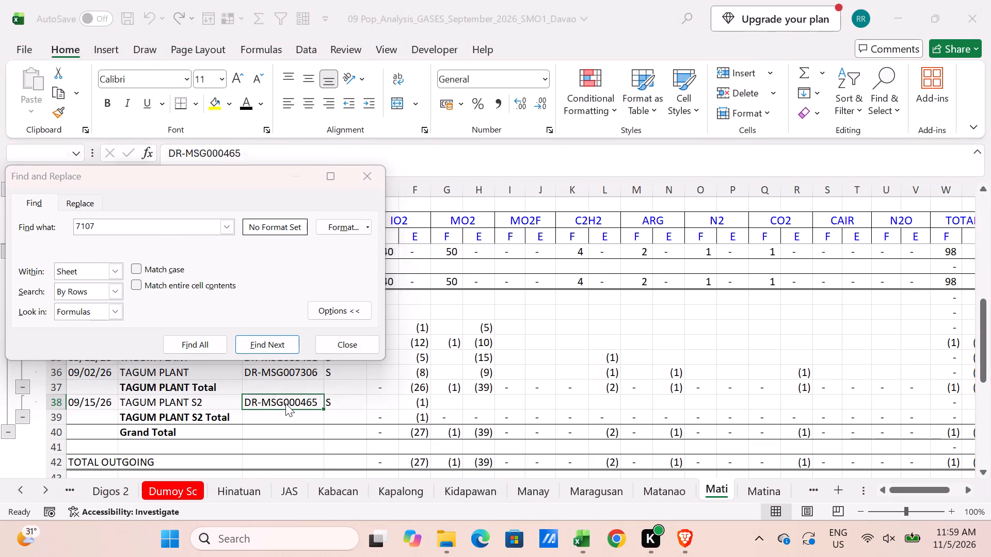
pyautogui.press('Return')
pyautogui.press('Escape')
pyautogui.press('Escape')
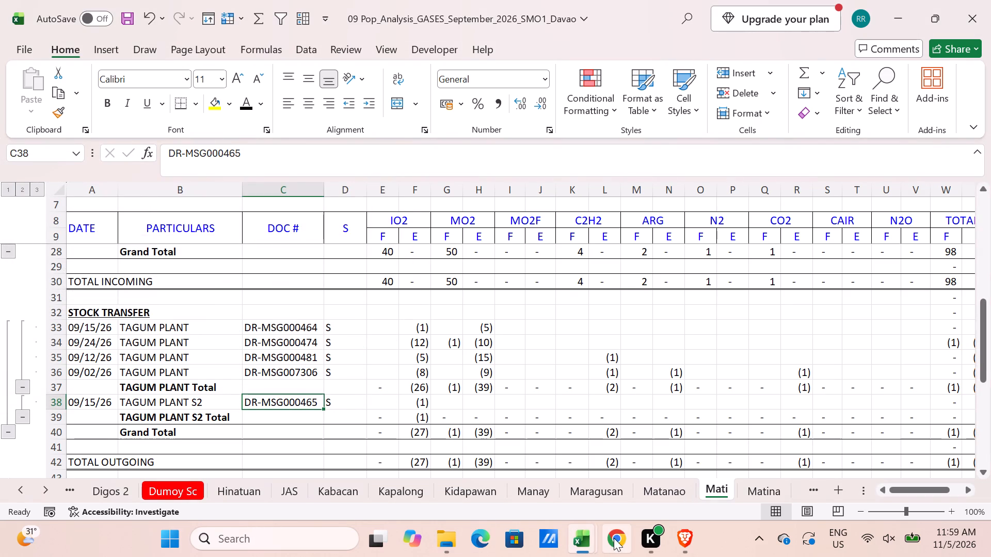
# Widen date column A slightly on the September LPG population workbook's Mati sheet.
pyautogui.click(315, 458)
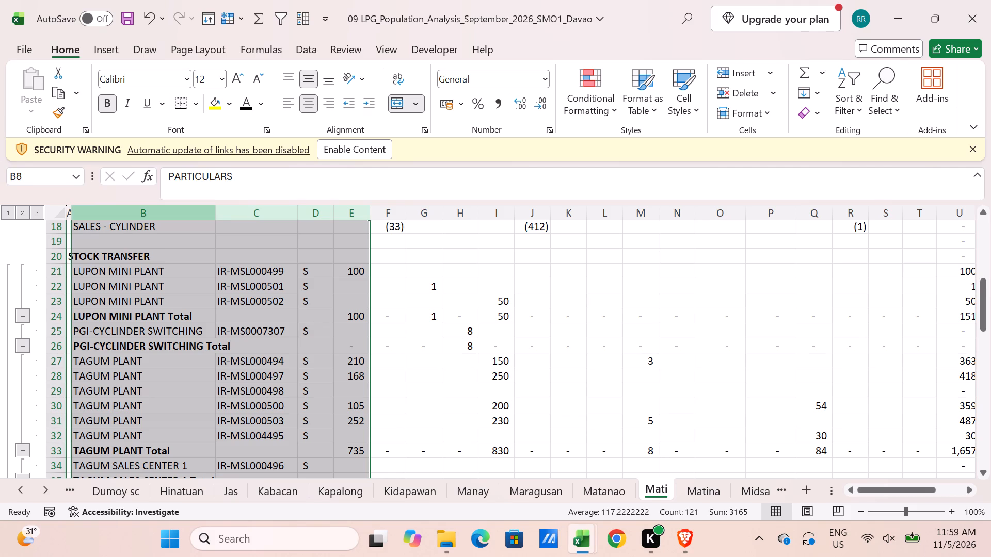
pyautogui.moveTo(72, 216); pyautogui.dragTo(83, 216)
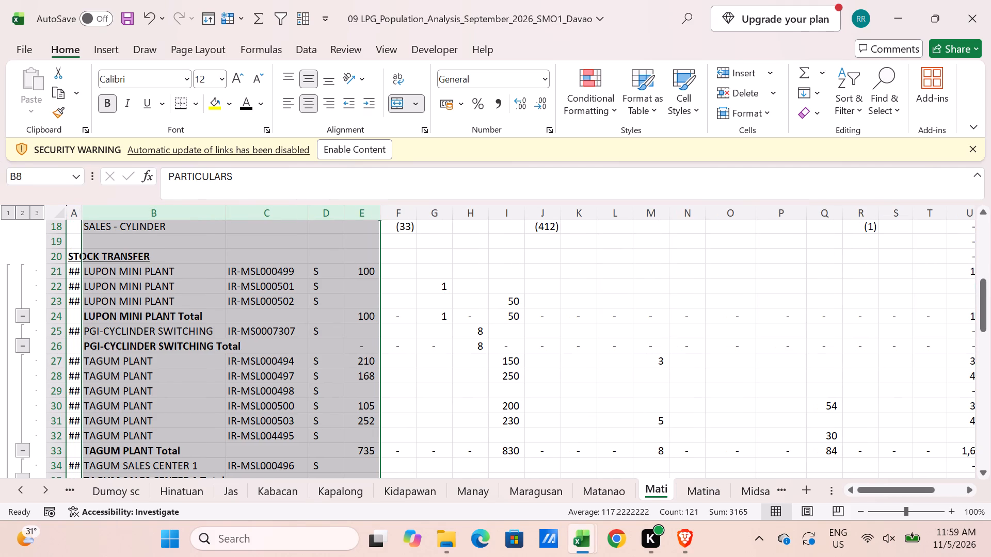
pyautogui.click(75, 361)
pyautogui.moveTo(73, 331); pyautogui.dragTo(294, 333)
pyautogui.hotkey('ctrl', 'c')
pyautogui.click(584, 542)
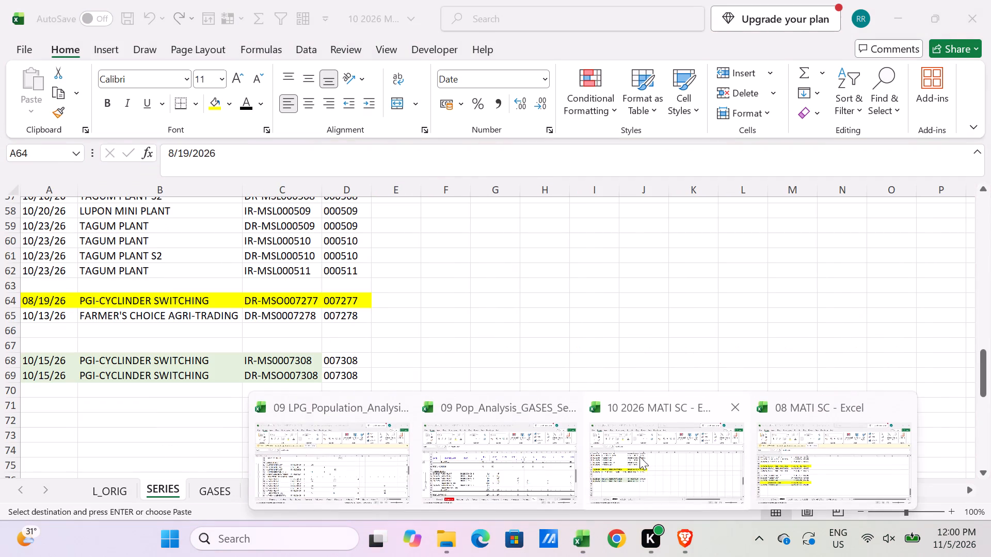
pyautogui.click(640, 456)
pyautogui.click(41, 347)
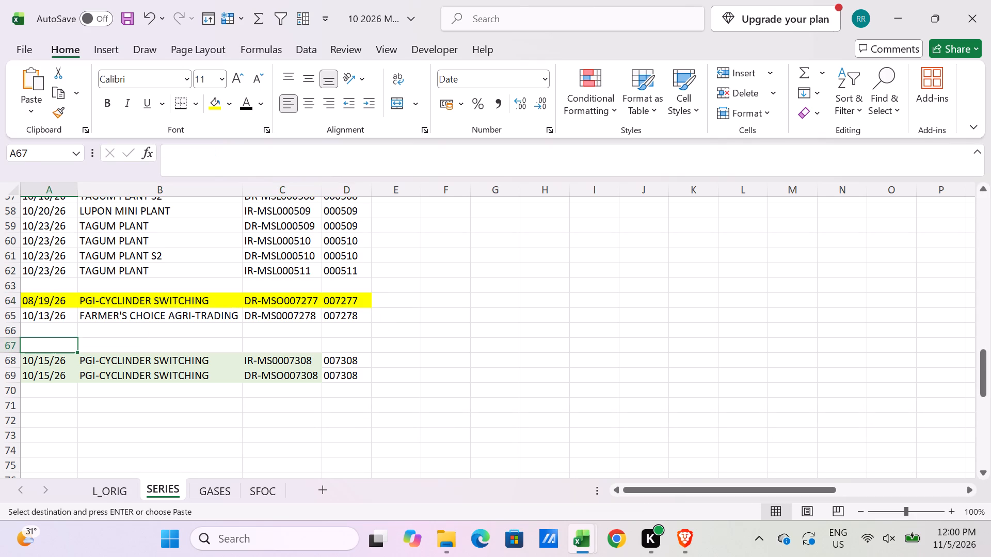
pyautogui.hotkey('alt', 'e')
pyautogui.write('SV')
pyautogui.press('Return')
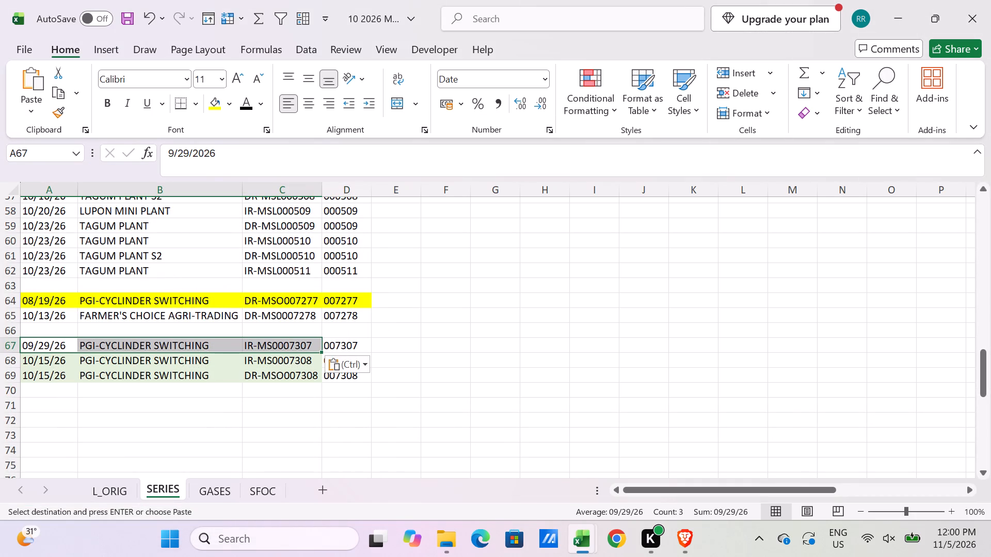
pyautogui.keyDown('shift'); pyautogui.click(353, 343); pyautogui.keyUp('shift')
pyautogui.click(210, 104)
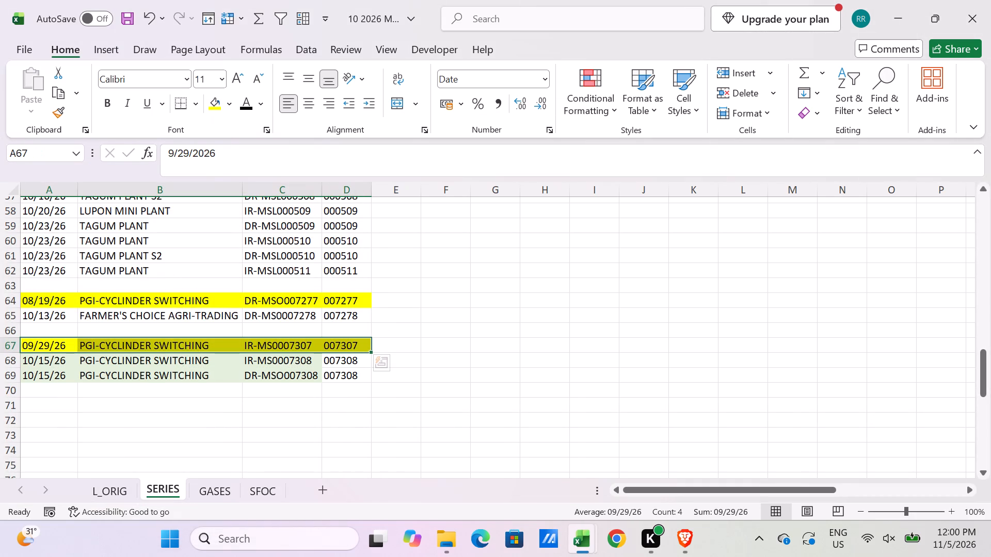
# Review October's SERIES entries back to the start of the DR-MSG series, then search the September GASES Mati sheet for 477.
pyautogui.scroll(10, 269, 342)
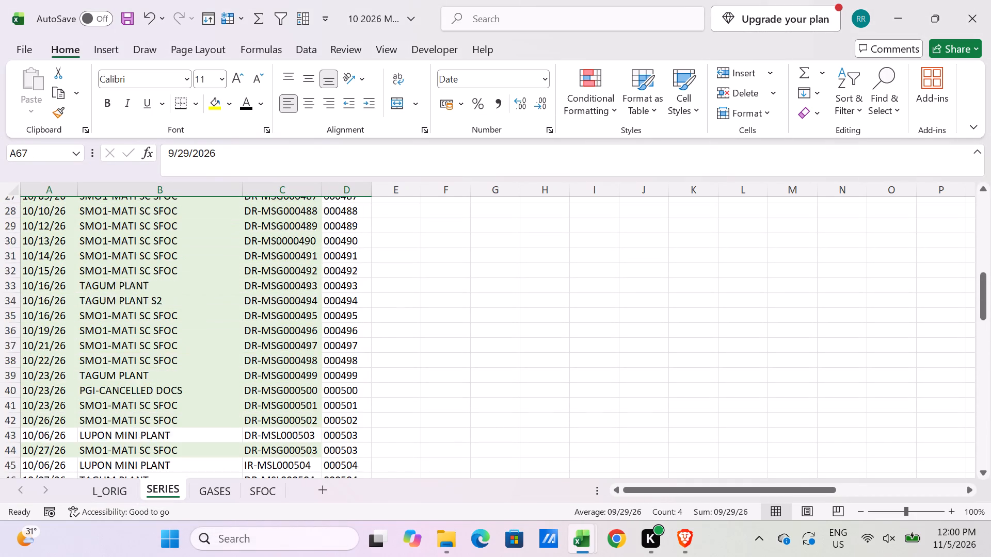
pyautogui.scroll(5, 269, 342)
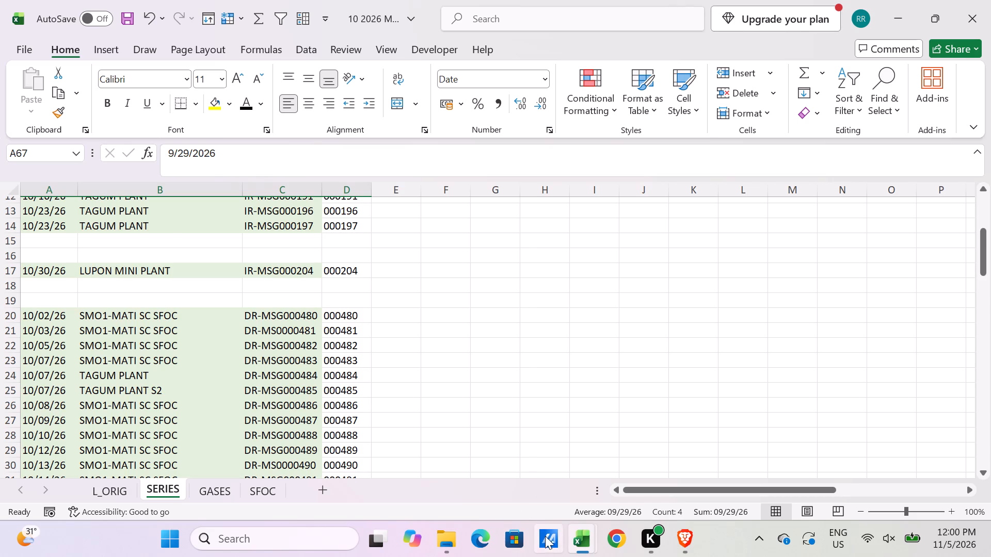
pyautogui.click(572, 539)
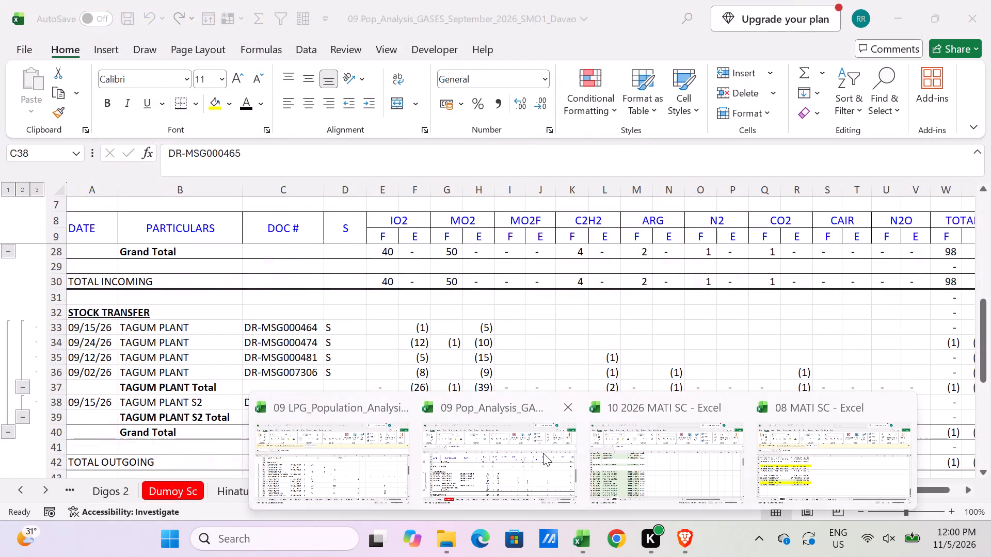
pyautogui.click(543, 453)
pyautogui.click(265, 352)
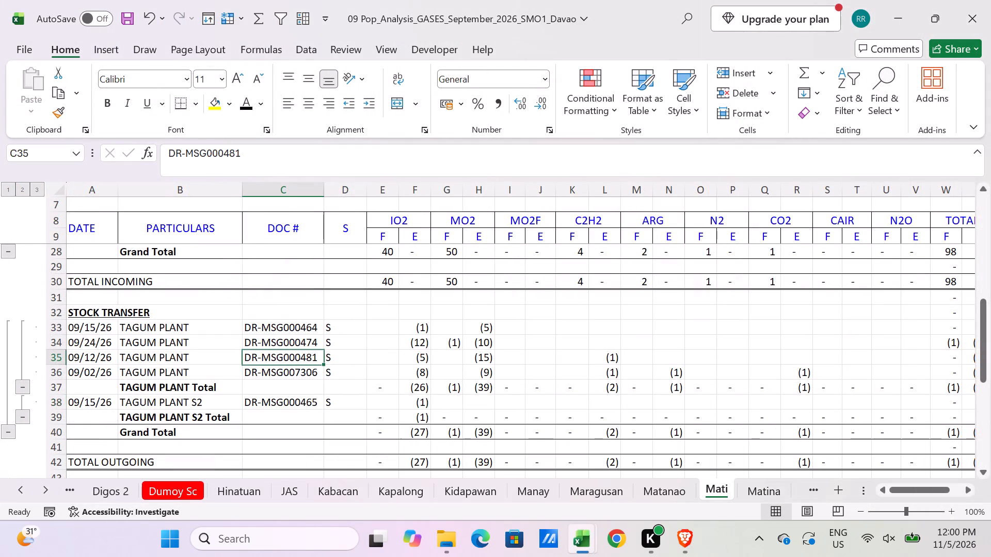
pyautogui.hotkey('ctrl', 'f')
pyautogui.write('477')
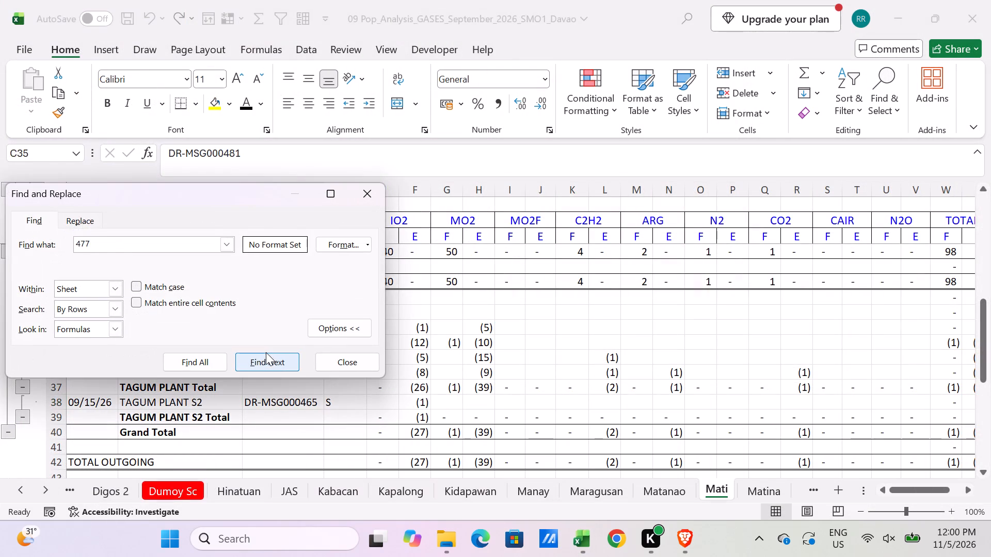
pyautogui.press('Return')
pyautogui.press('Escape')
pyautogui.press('Escape')
# Examine the incoming and outgoing document numbers on September's GASES Mati sheet against the first IR-MSG and DR-MSG entries on October's SERIES sheet.
pyautogui.scroll(3, 308, 396)
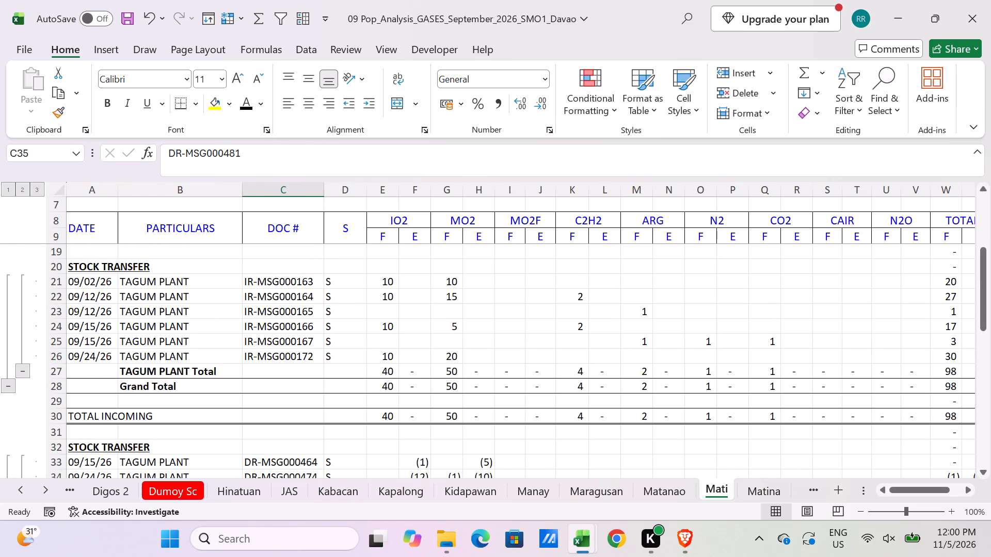
pyautogui.scroll(4, 308, 396)
pyautogui.scroll(-7, 308, 396)
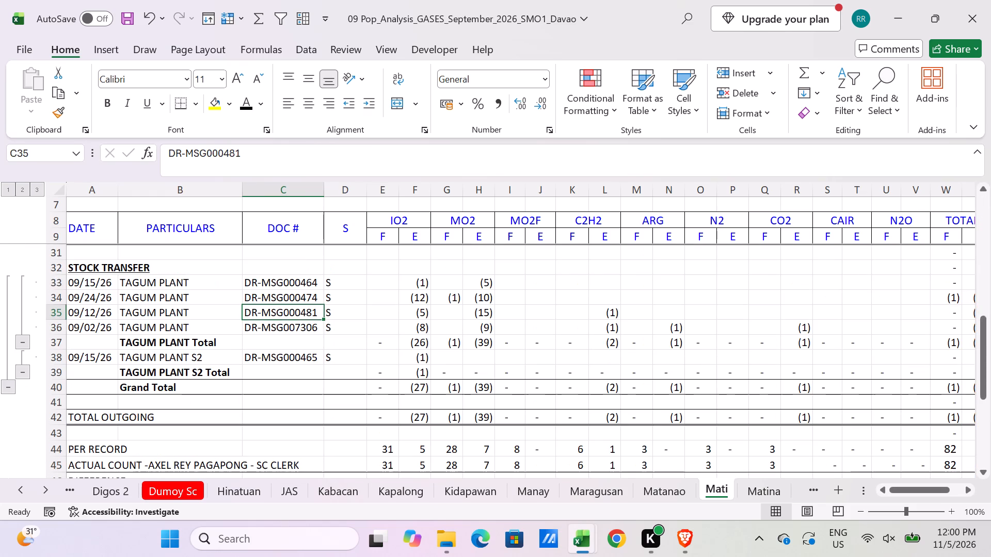
pyautogui.scroll(-8, 308, 396)
pyautogui.scroll(10, 308, 396)
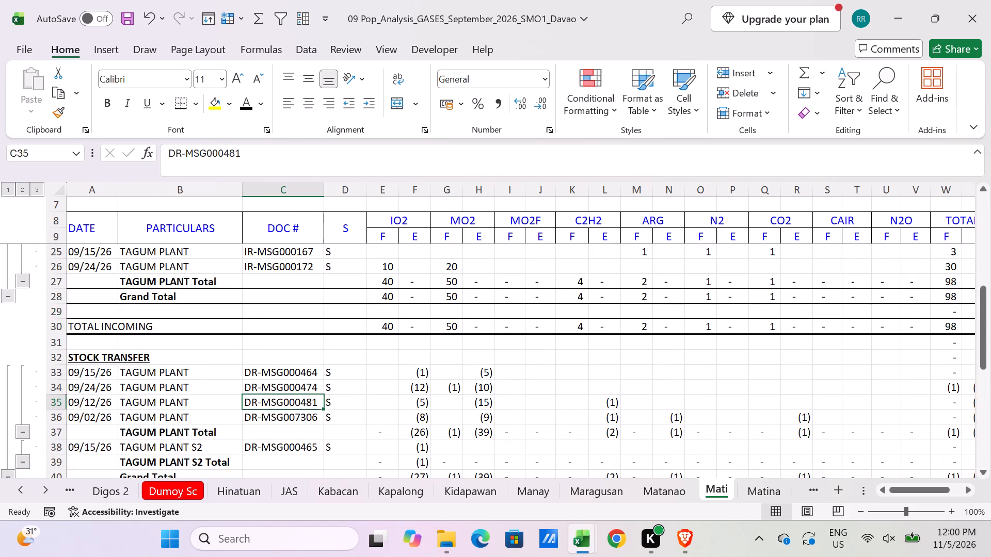
pyautogui.hotkey('alt', 'Tab')
pyautogui.scroll(-3, 299, 370)
pyautogui.scroll(2, 299, 370)
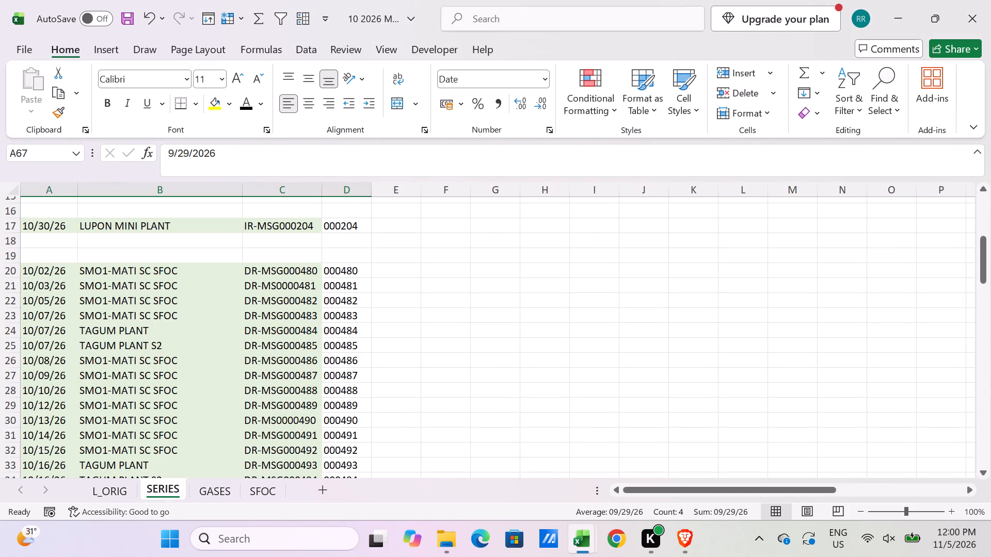
pyautogui.scroll(1, 299, 370)
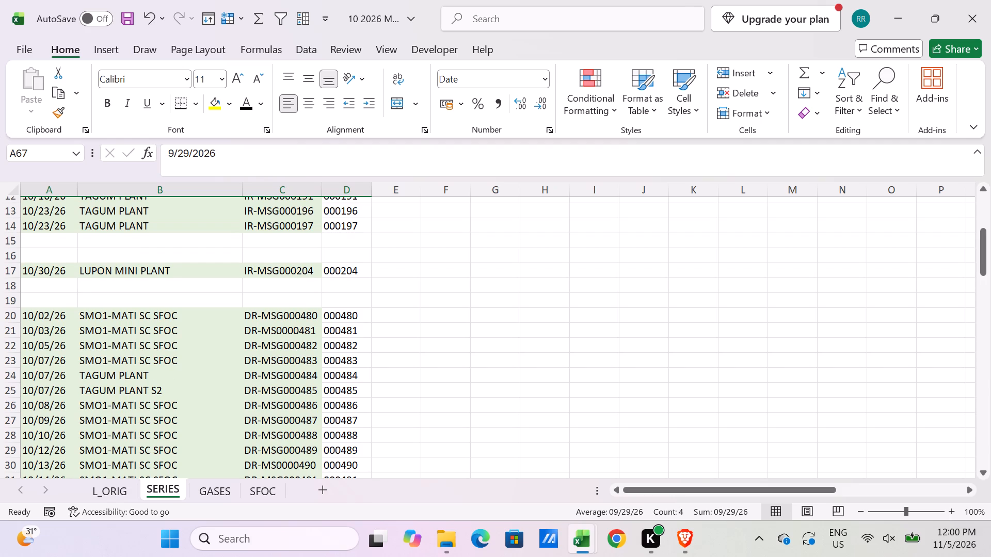
# Review the DR-MSG entries on October's SERIES sheet, ending at the blank row 19 above the series' first entry.
pyautogui.scroll(-10, 334, 333)
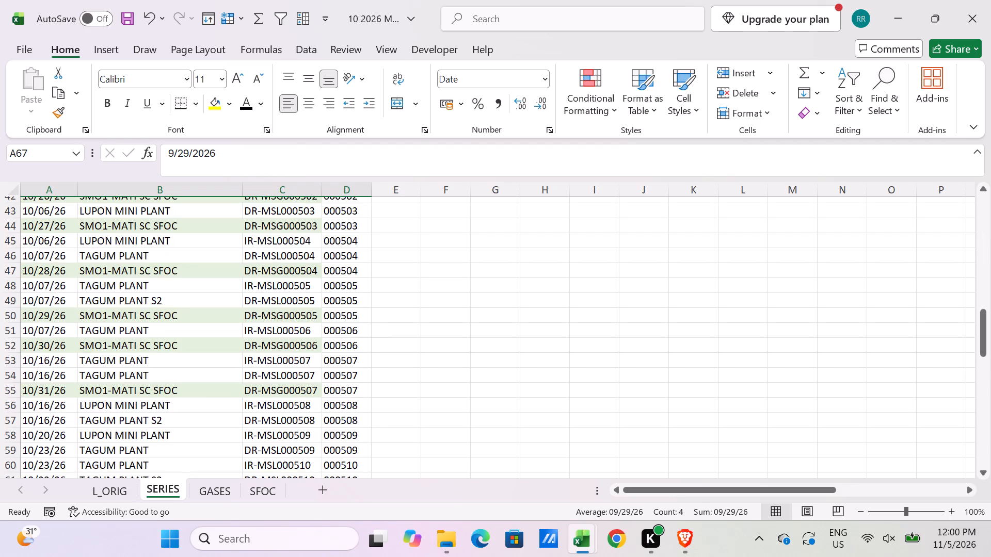
pyautogui.scroll(-5, 334, 333)
pyautogui.scroll(5, 334, 333)
pyautogui.scroll(-4, 334, 333)
pyautogui.scroll(10, 334, 333)
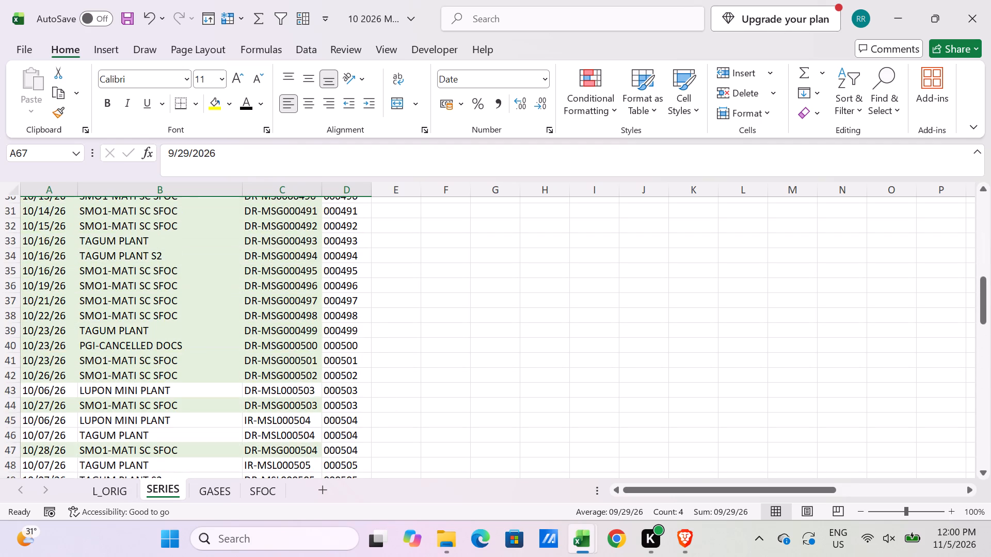
pyautogui.scroll(5, 334, 333)
pyautogui.click(259, 347)
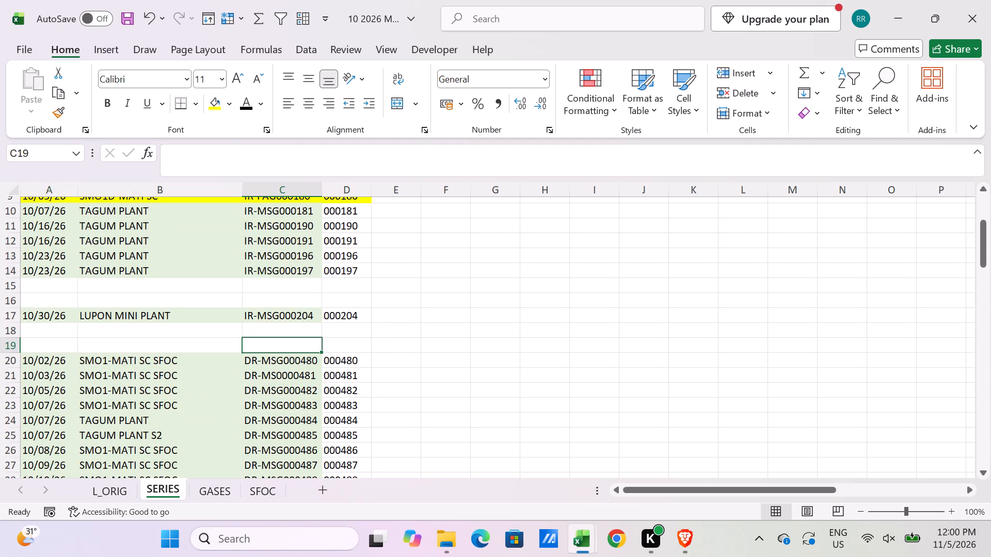
# Examine the incoming and outgoing stock transfer document numbers on the September GASES population workbook's Mati sheet again.
pyautogui.hotkey('alt', 'Tab')
pyautogui.scroll(-2, 259, 347)
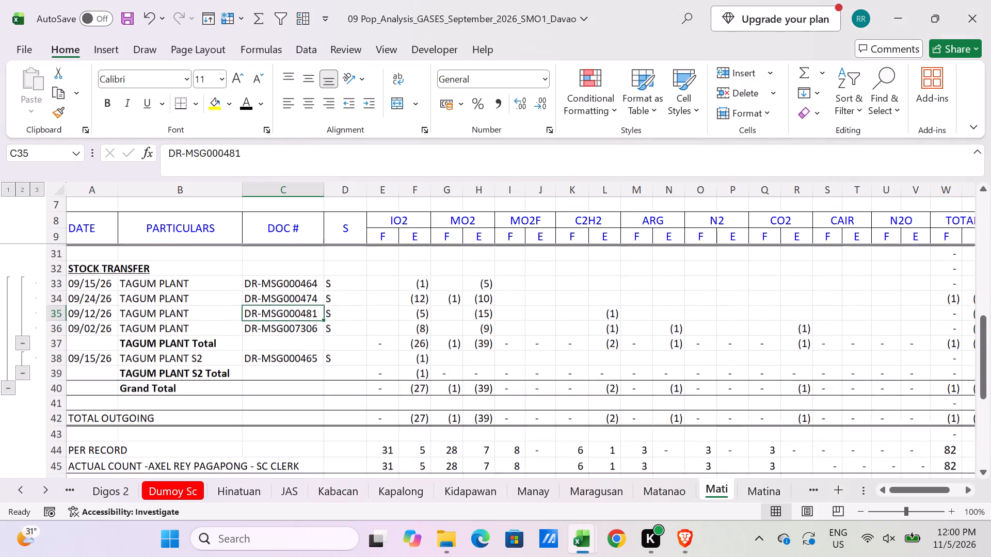
pyautogui.scroll(-1, 252, 422)
pyautogui.scroll(4, 254, 414)
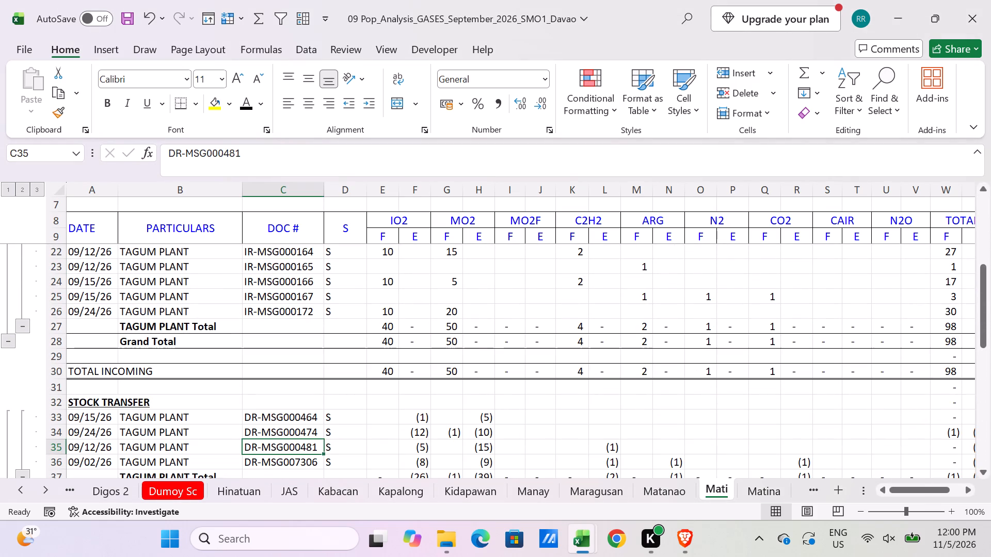
pyautogui.scroll(4, 254, 414)
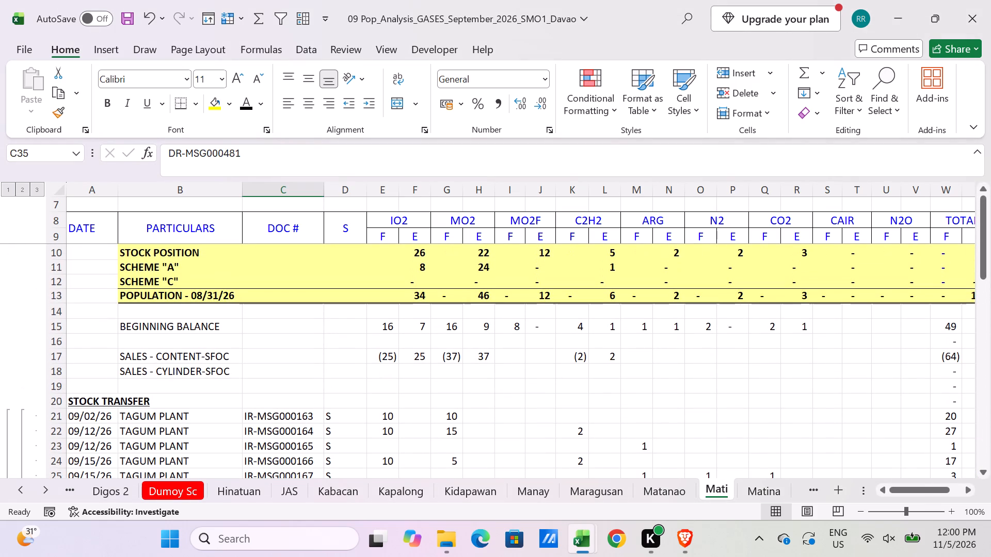
pyautogui.scroll(4, 254, 414)
pyautogui.scroll(-2, 254, 414)
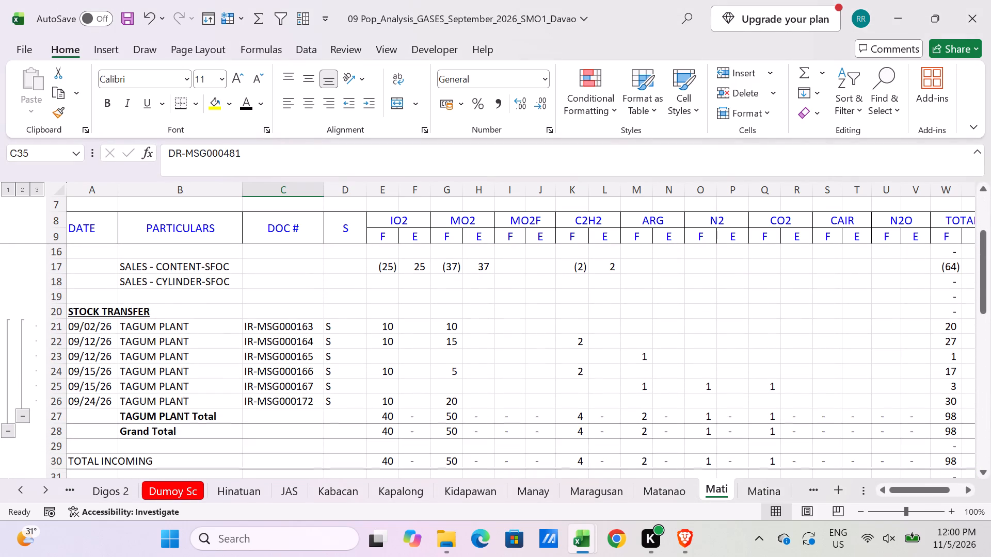
pyautogui.scroll(-1, 489, 515)
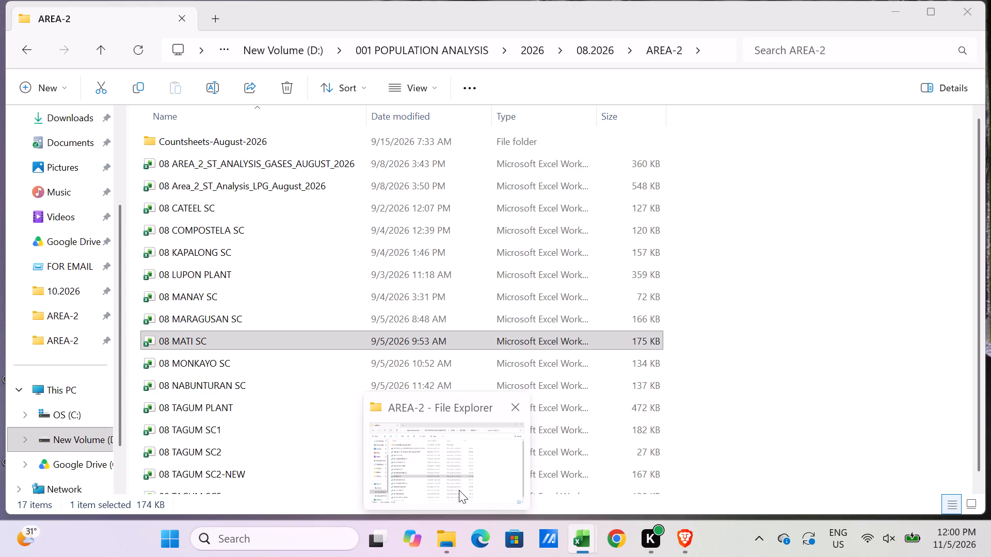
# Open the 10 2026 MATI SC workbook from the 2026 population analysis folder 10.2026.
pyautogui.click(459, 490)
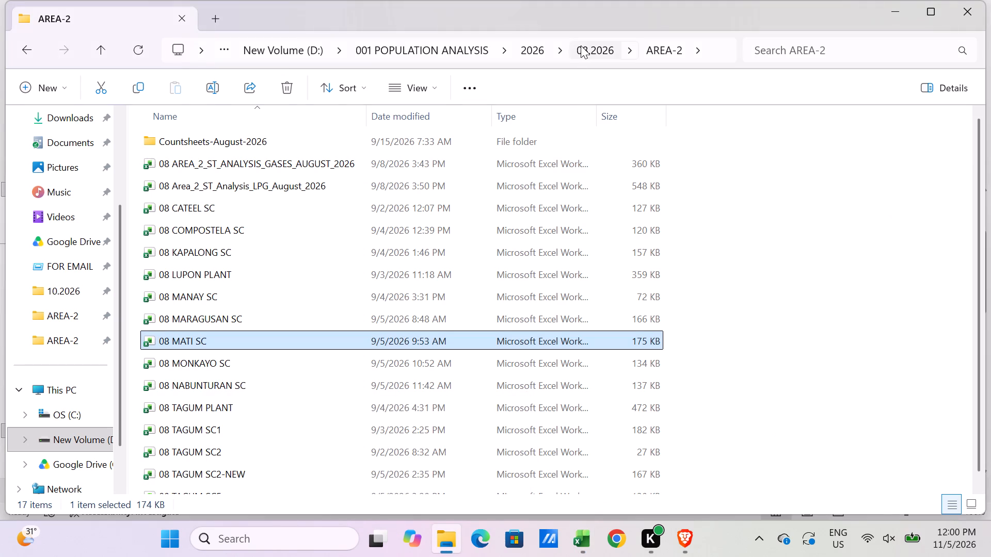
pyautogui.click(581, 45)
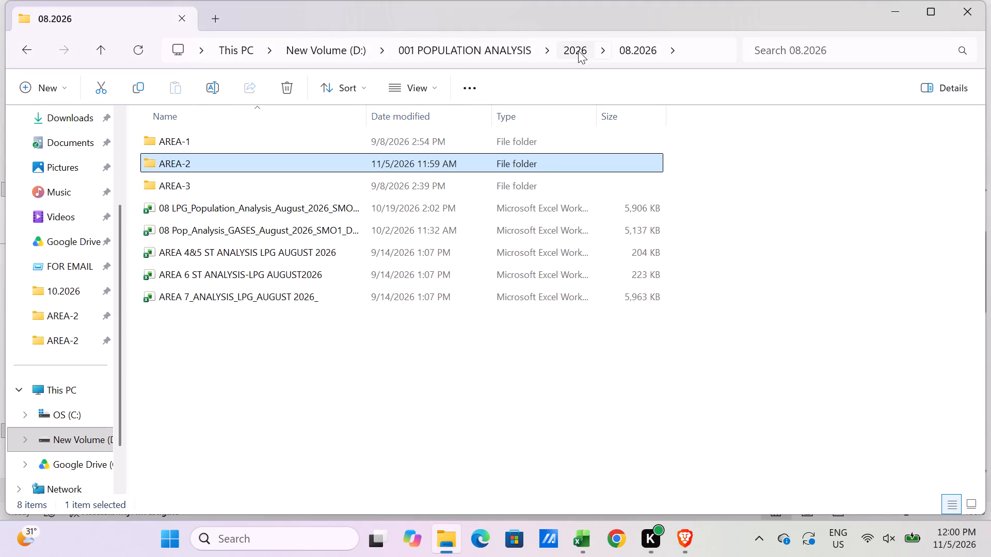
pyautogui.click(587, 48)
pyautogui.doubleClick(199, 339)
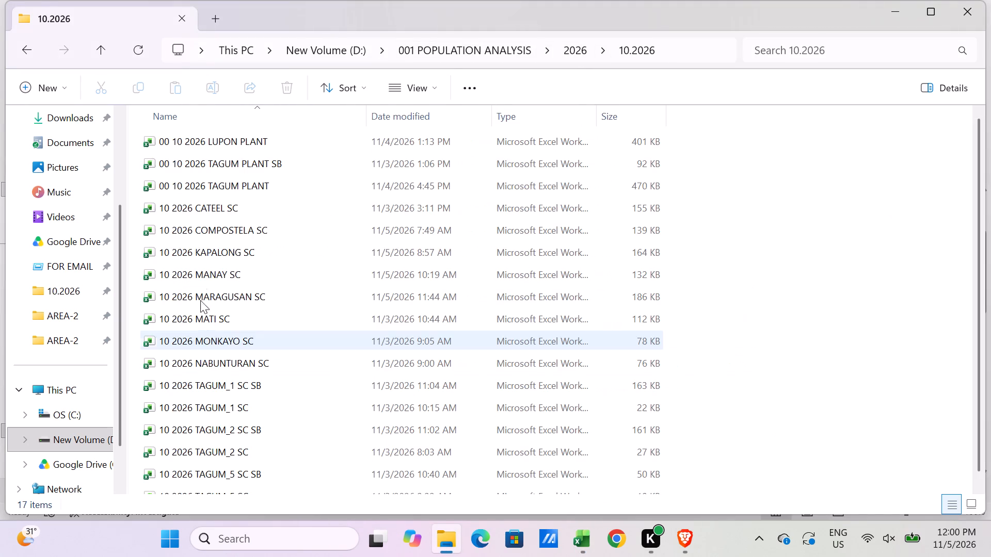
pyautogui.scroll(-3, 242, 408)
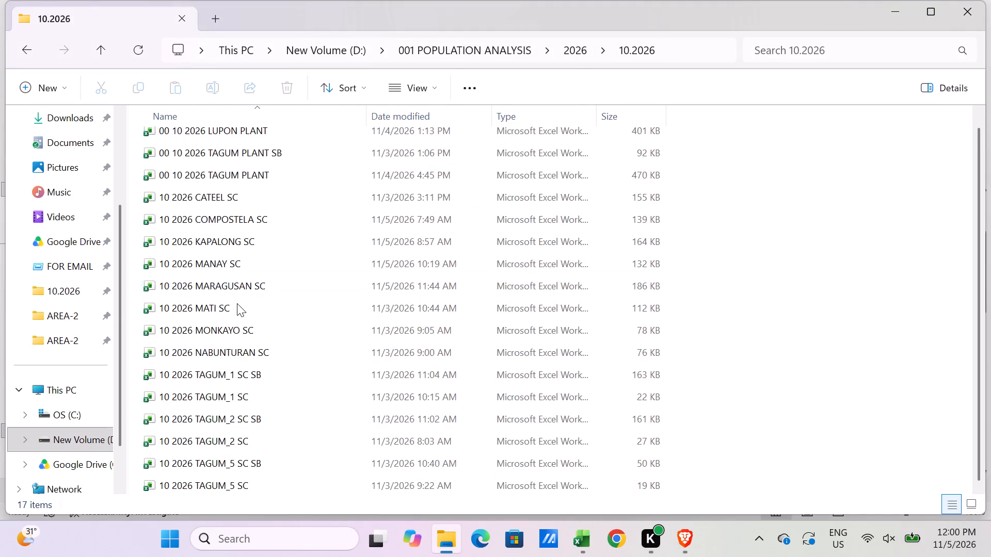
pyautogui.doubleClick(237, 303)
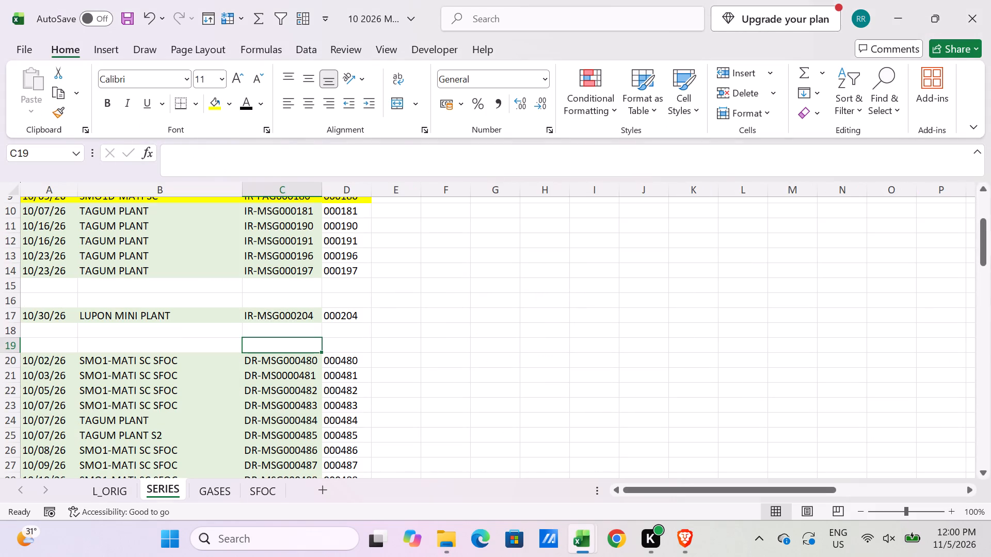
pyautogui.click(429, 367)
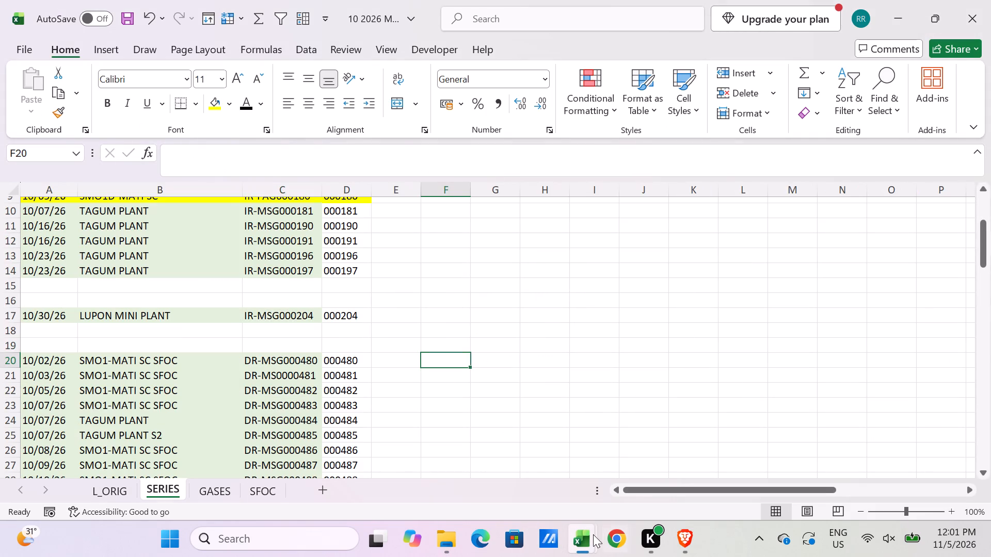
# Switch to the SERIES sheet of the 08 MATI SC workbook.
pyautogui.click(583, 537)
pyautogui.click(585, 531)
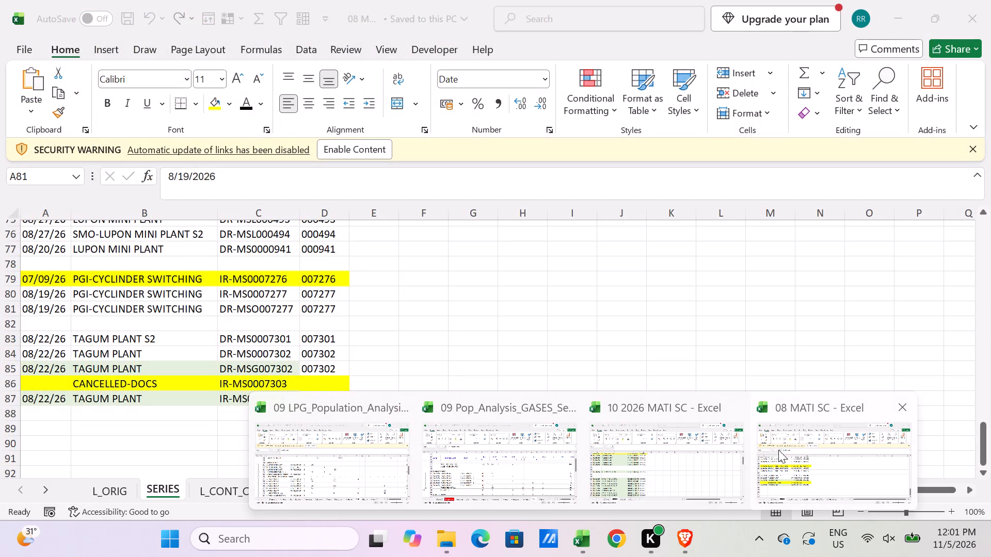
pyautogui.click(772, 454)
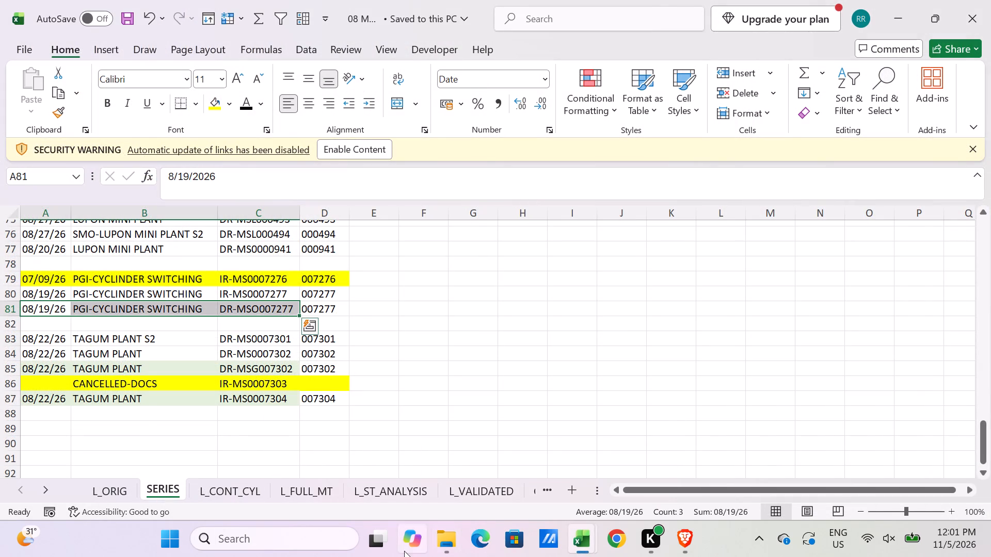
# Open the 2026 09 MATI SC-R workbook from the AREA-2 folder under 09.2026.
pyautogui.click(440, 549)
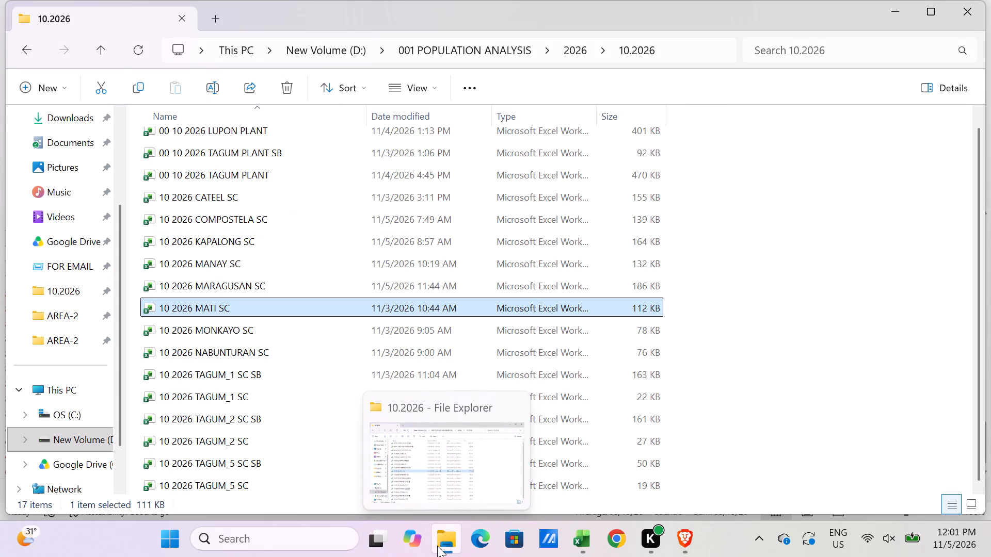
pyautogui.click(564, 51)
pyautogui.doubleClick(185, 294)
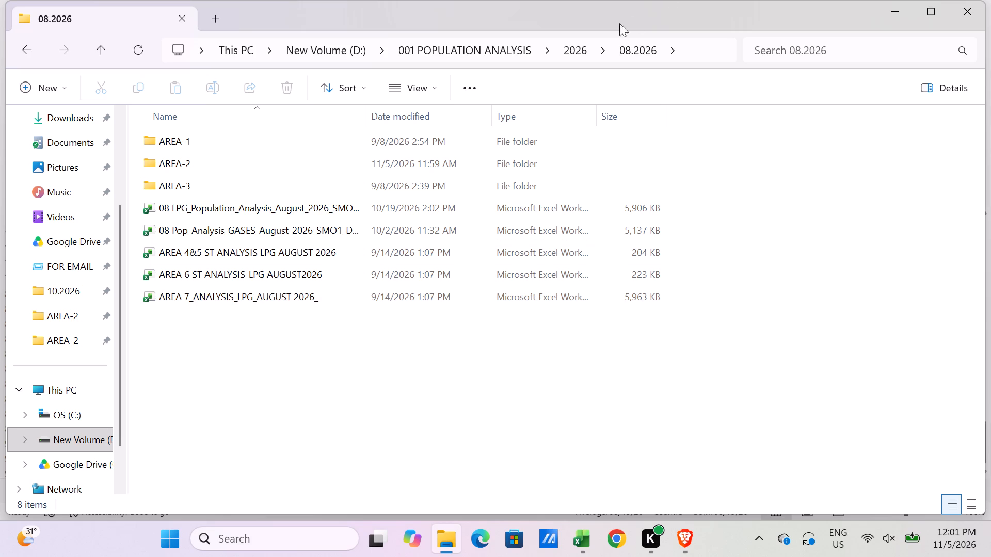
pyautogui.click(574, 54)
pyautogui.doubleClick(225, 314)
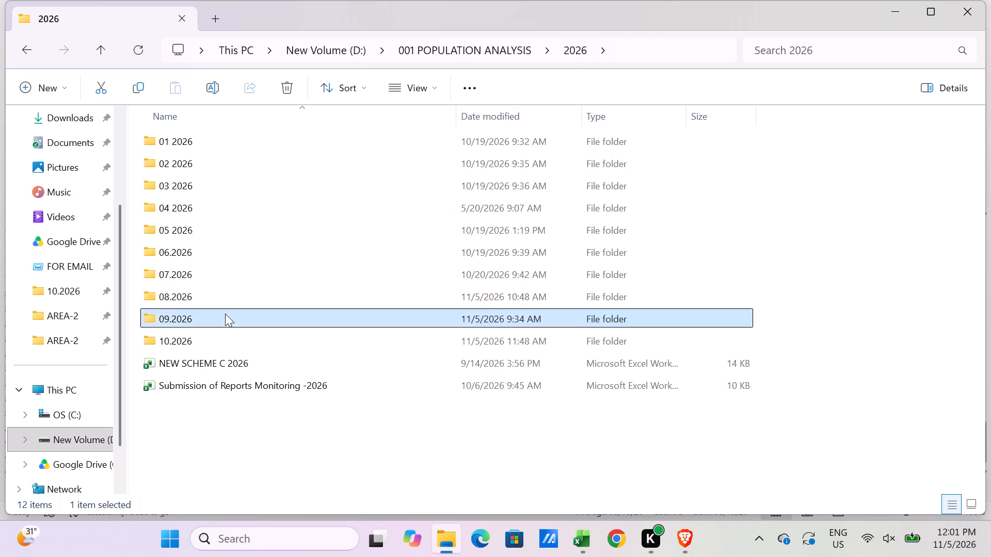
pyautogui.doubleClick(190, 159)
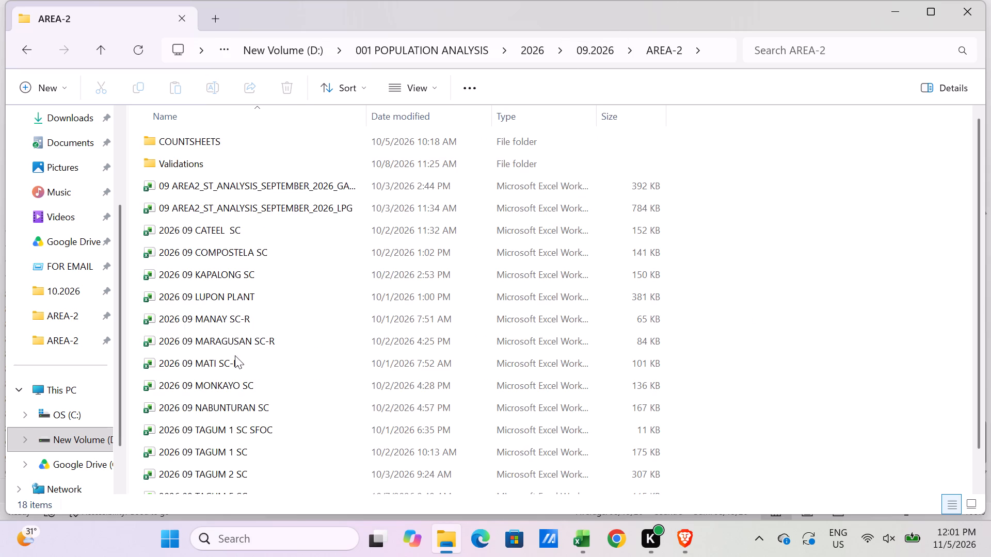
pyautogui.doubleClick(237, 362)
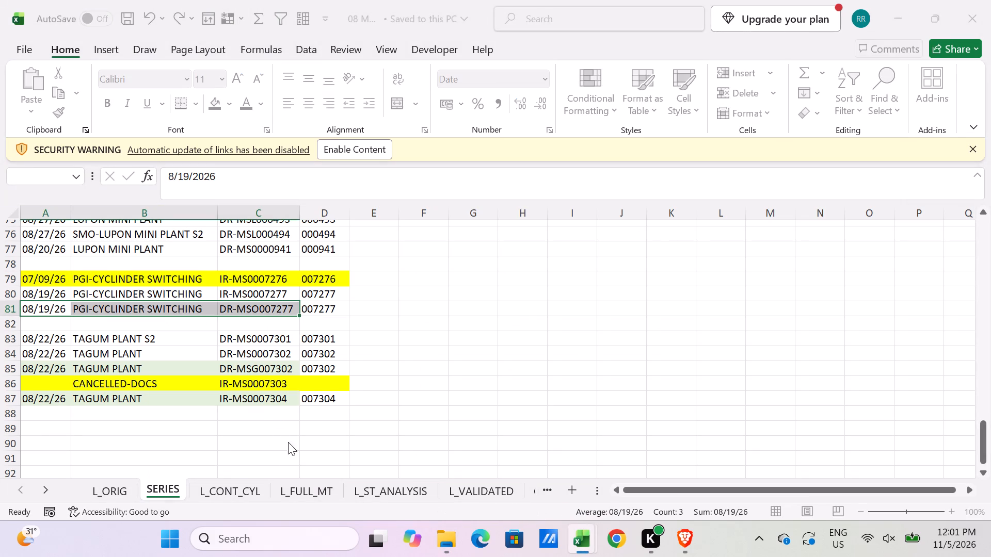
# Find the 9/30/2026 SMO1-MATI SC SFOC record DR-MSG000479 on the September GASES sheet and copy its date, particulars and document number.
pyautogui.scroll(-1, 294, 463)
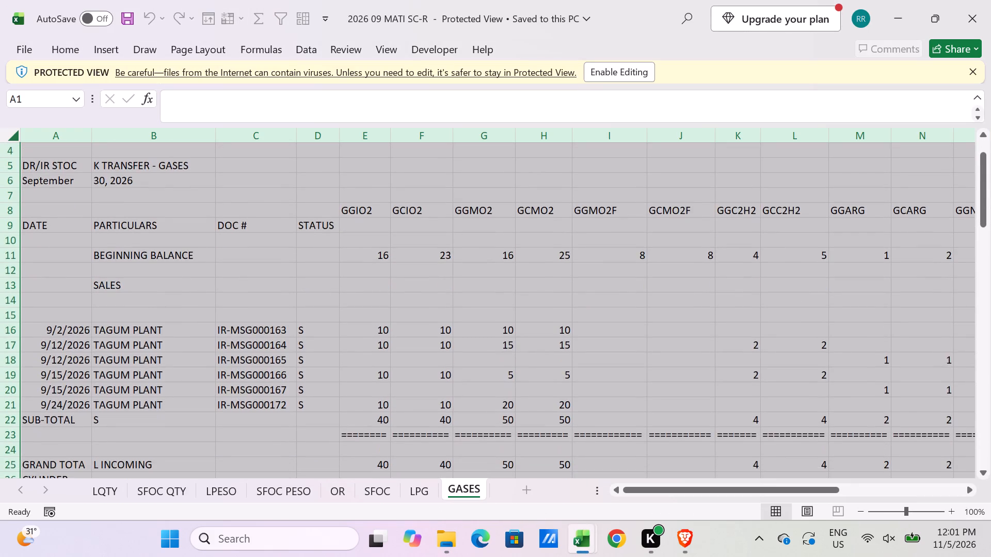
pyautogui.scroll(-8, 277, 473)
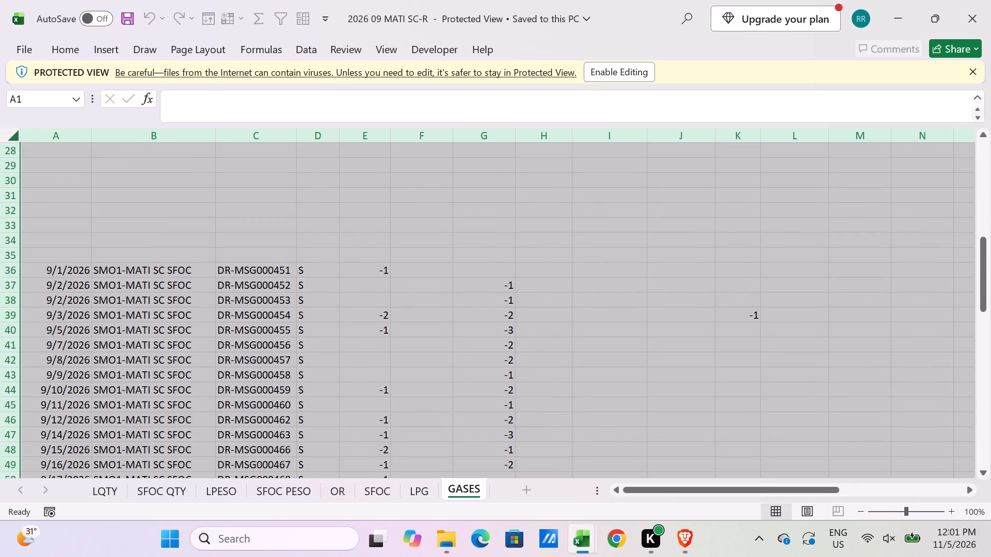
pyautogui.scroll(-3, 277, 473)
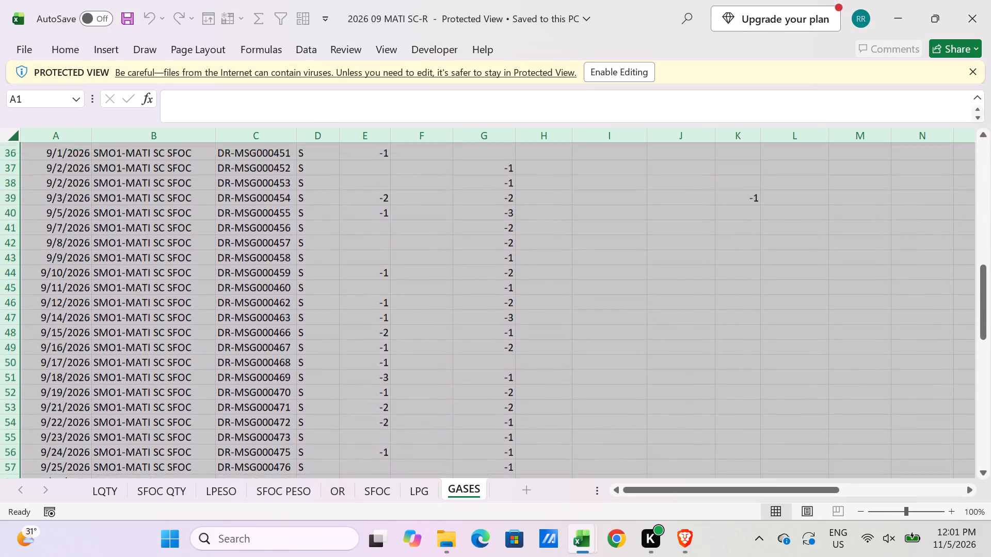
pyautogui.scroll(-1, 277, 473)
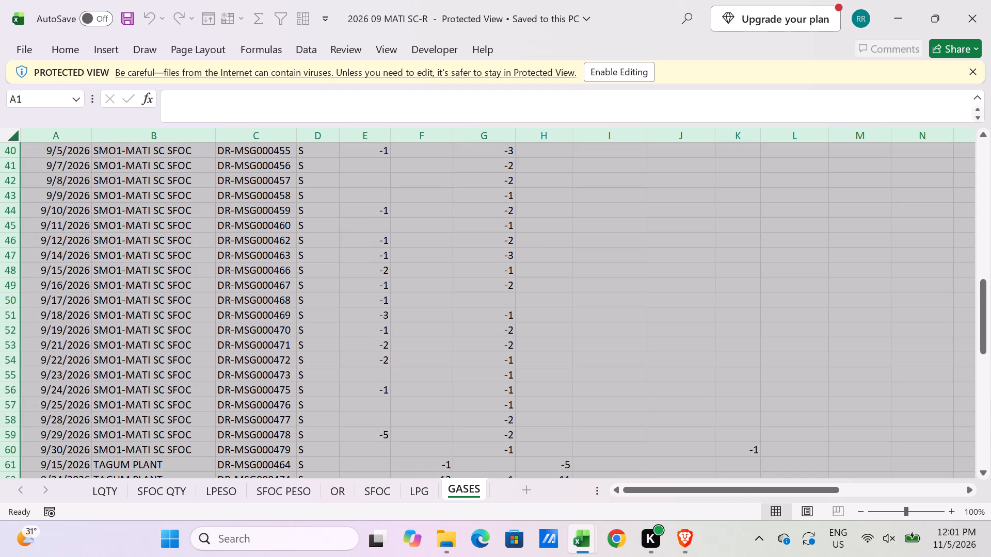
pyautogui.moveTo(52, 451); pyautogui.dragTo(254, 451)
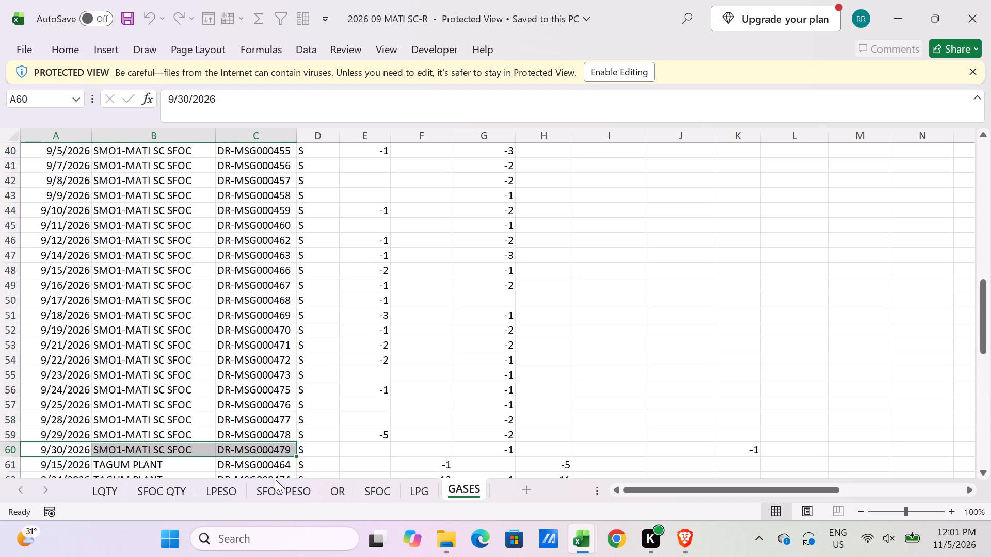
pyautogui.hotkey('ctrl', 'c')
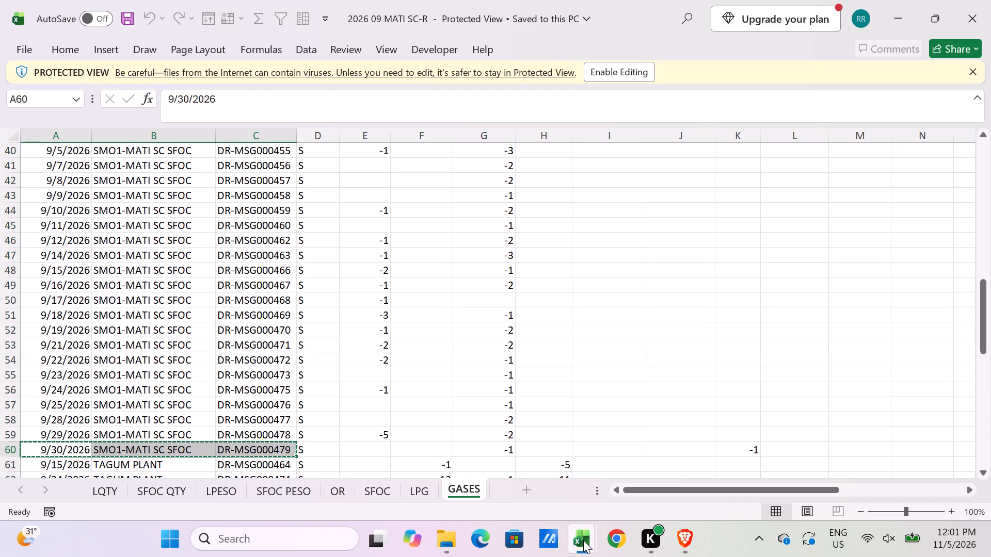
# Review how the August 08 MATI SC workbook's SERIES sheet lists its IR-MSG and DR-MSG entries and highlighted prior documents.
pyautogui.click(673, 474)
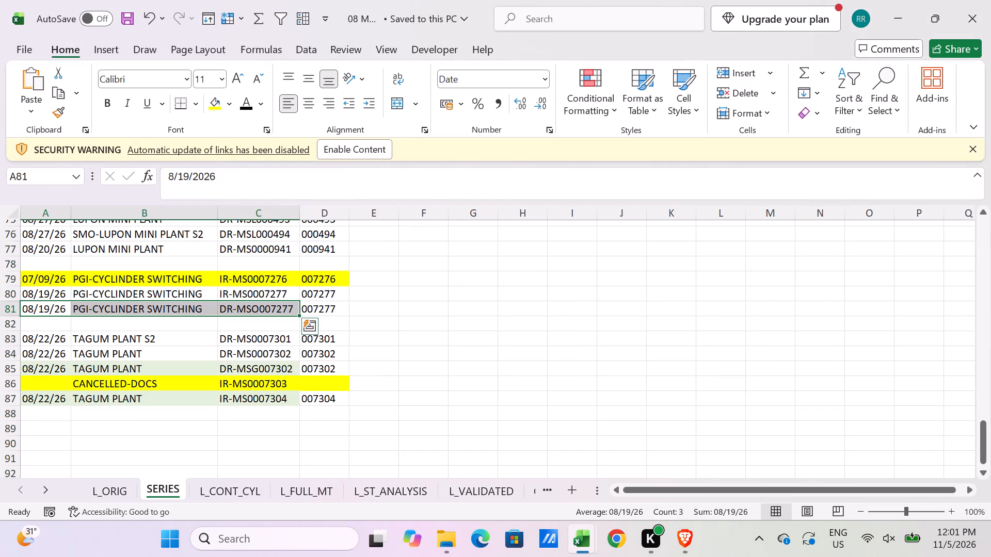
pyautogui.scroll(12, 216, 380)
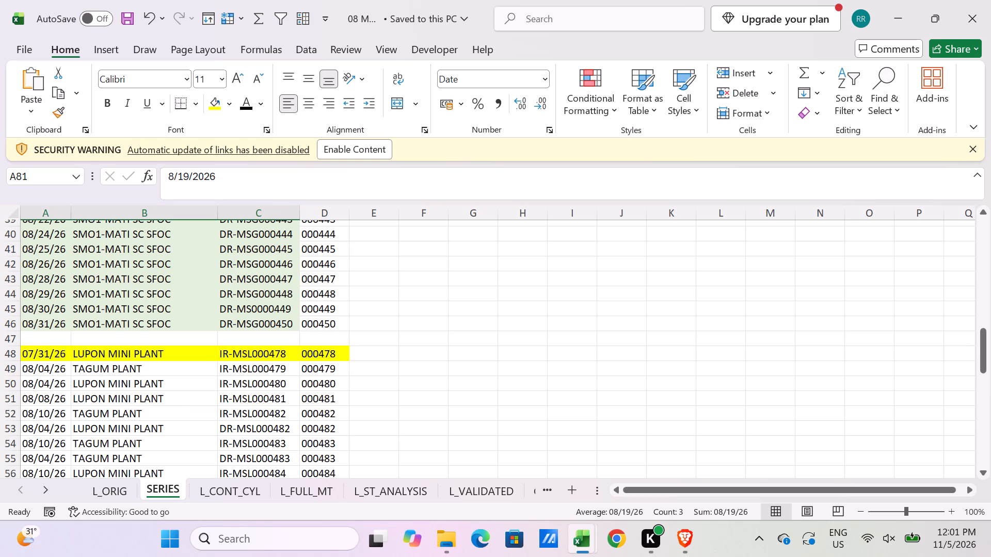
pyautogui.scroll(-1, 197, 408)
pyautogui.scroll(14, 223, 429)
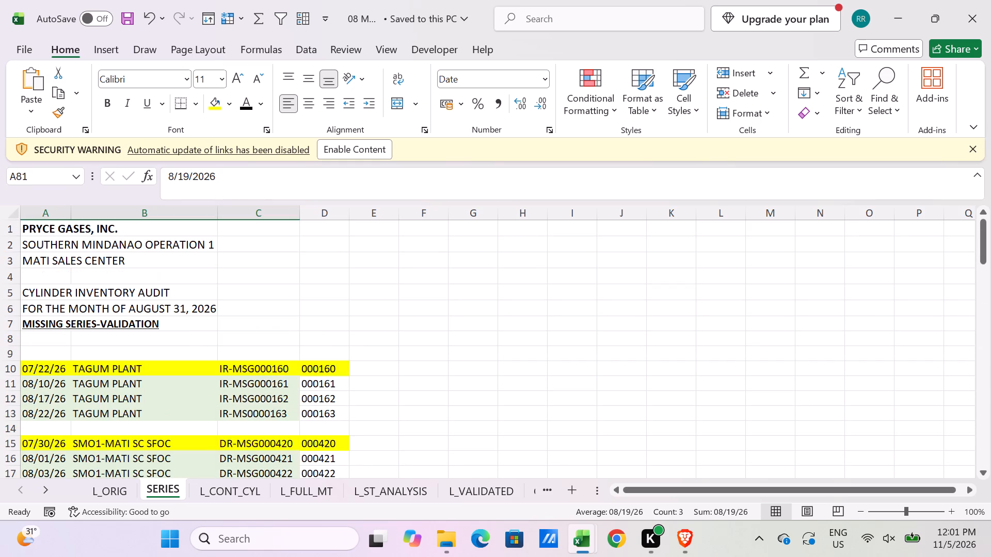
pyautogui.scroll(-9, 222, 424)
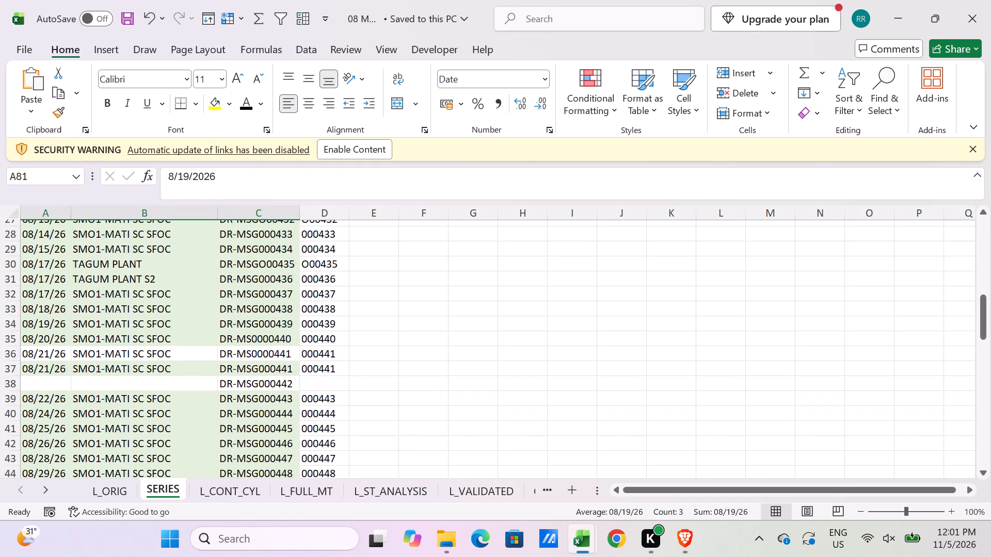
pyautogui.scroll(-2, 213, 423)
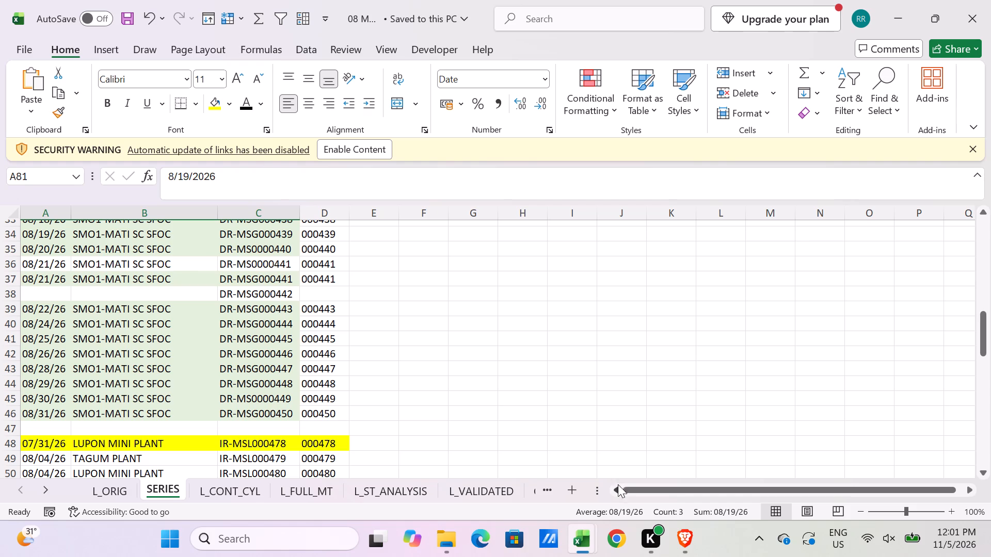
# Close the 08 MATI SC workbook.
pyautogui.click(984, 12)
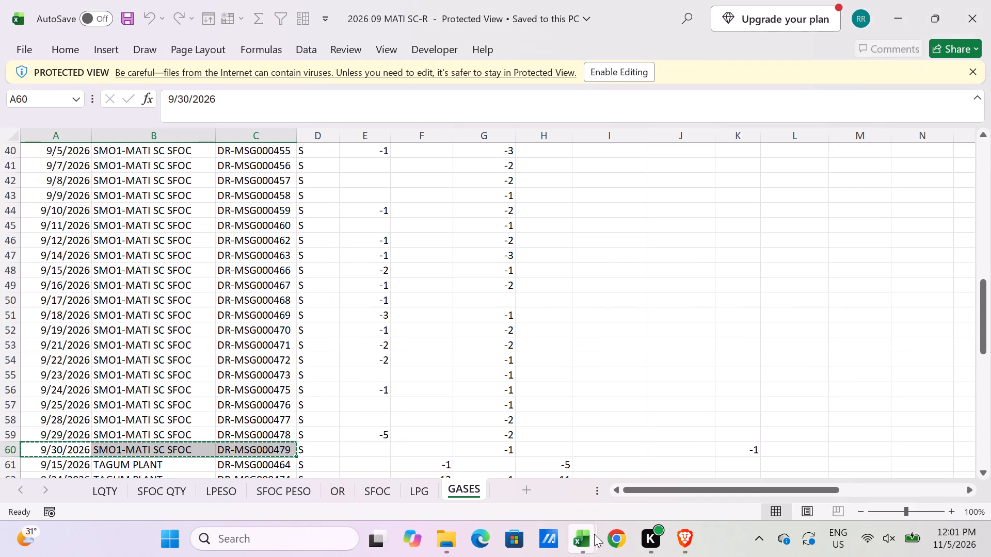
# Try to paste the copied DR-MSG000479 record as values at A19 on the 10 2026 MATI SC workbook's SERIES sheet.
pyautogui.click(629, 477)
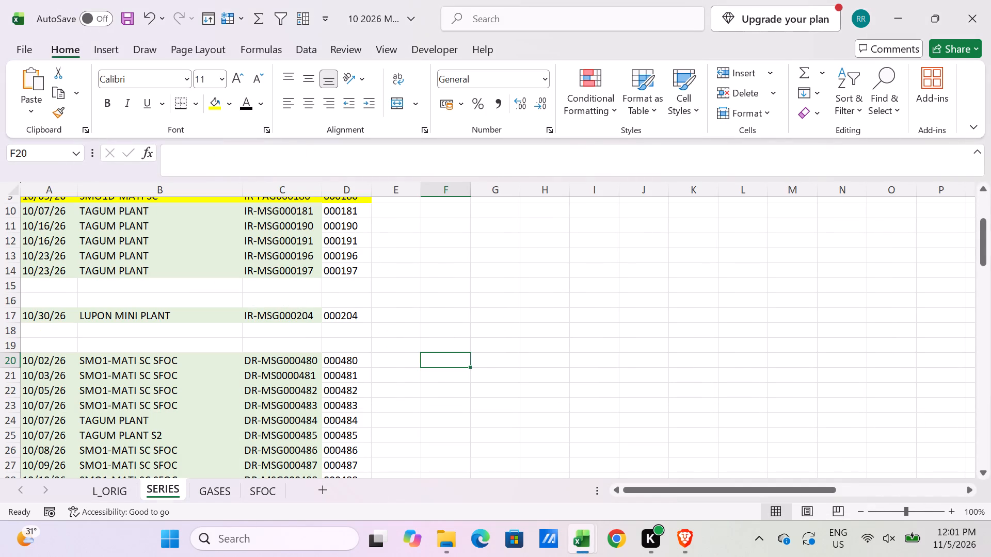
pyautogui.click(27, 342)
pyautogui.hotkey('alt', 'e')
pyautogui.write('SV')
pyautogui.press('Return')
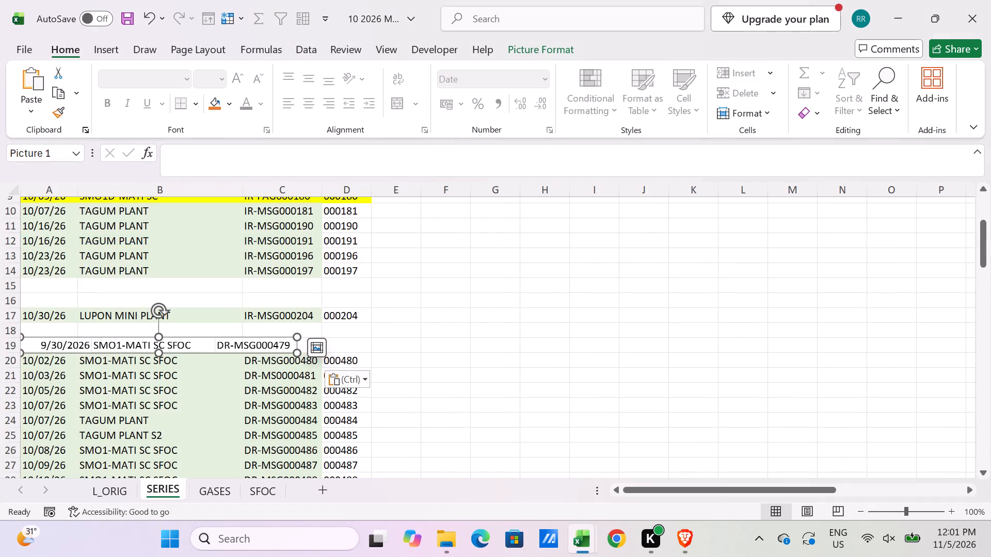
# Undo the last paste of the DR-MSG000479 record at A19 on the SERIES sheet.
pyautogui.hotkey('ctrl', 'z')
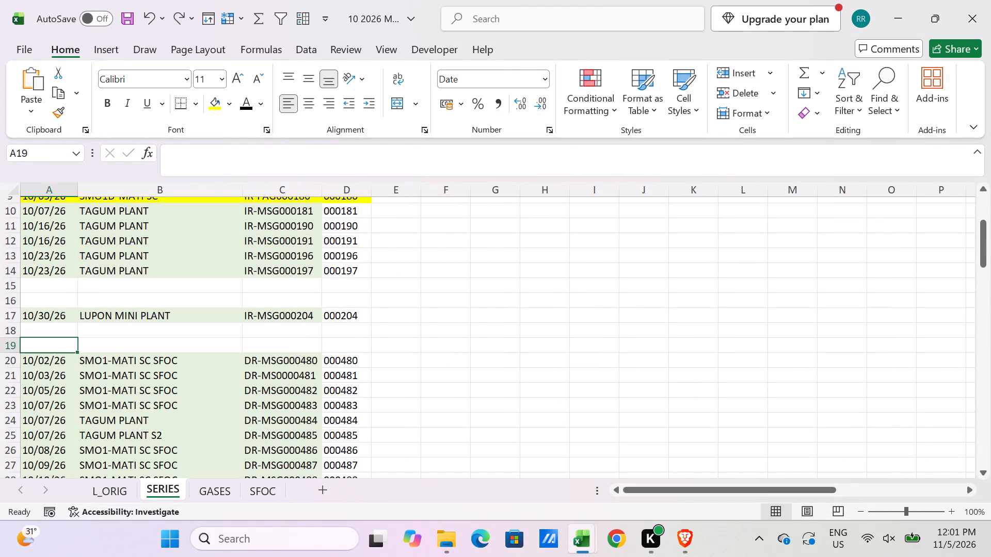
# Copy the 9/30/2026 DR-MSG000479 record's date, particulars and document number from the September GASES sheet and paste it as values at A19 on October's SERIES sheet.
pyautogui.hotkey('alt', 'Tab')
pyautogui.hotkey('alt', 'Tab')
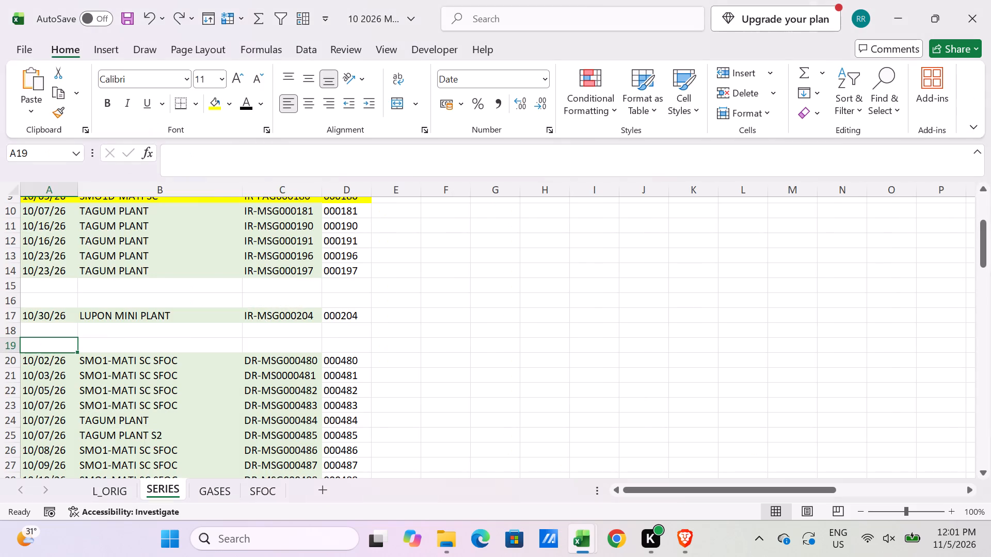
pyautogui.hotkey('alt', 'Tab')
pyautogui.click(646, 69)
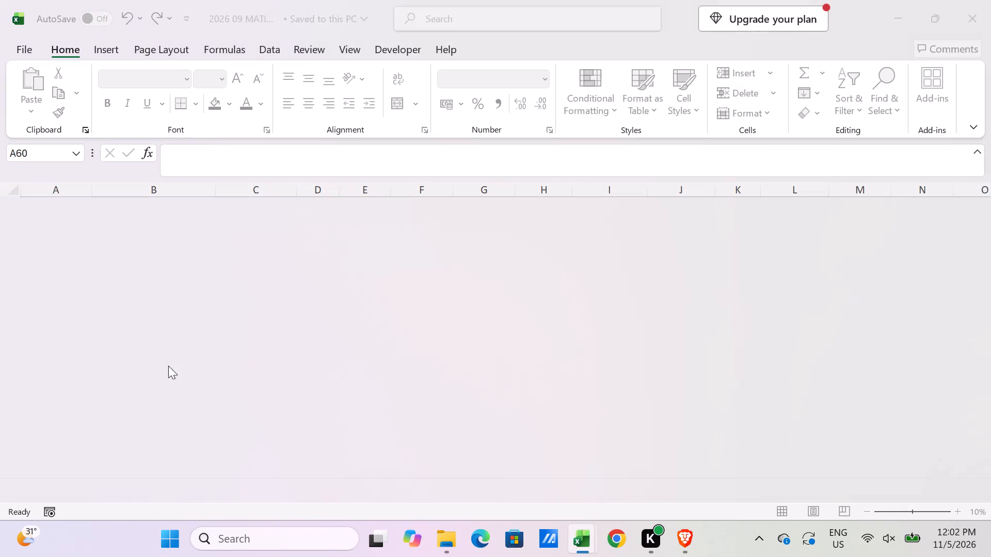
pyautogui.scroll(-4, 146, 422)
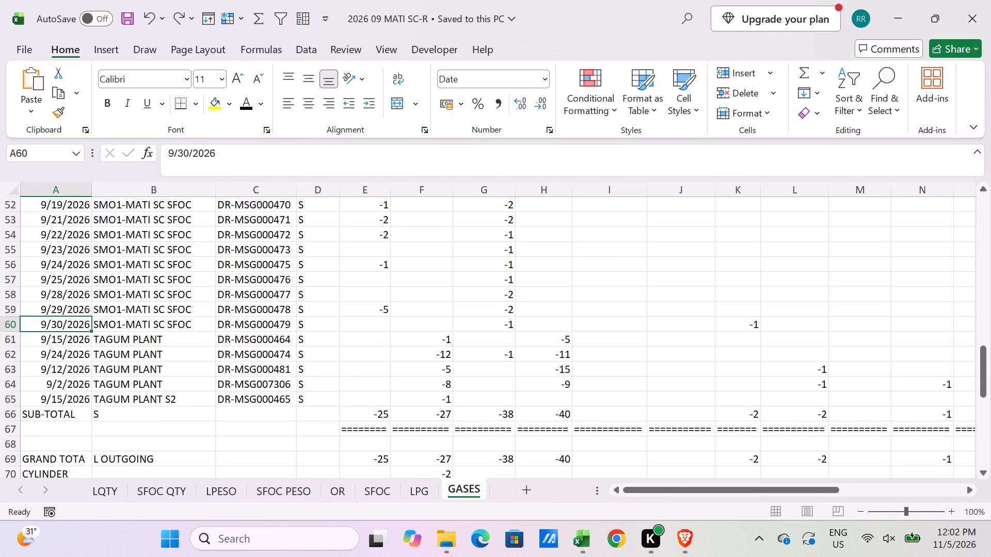
pyautogui.keyDown('shift'); pyautogui.click(278, 323); pyautogui.keyUp('shift')
pyautogui.hotkey('ctrl', 'c')
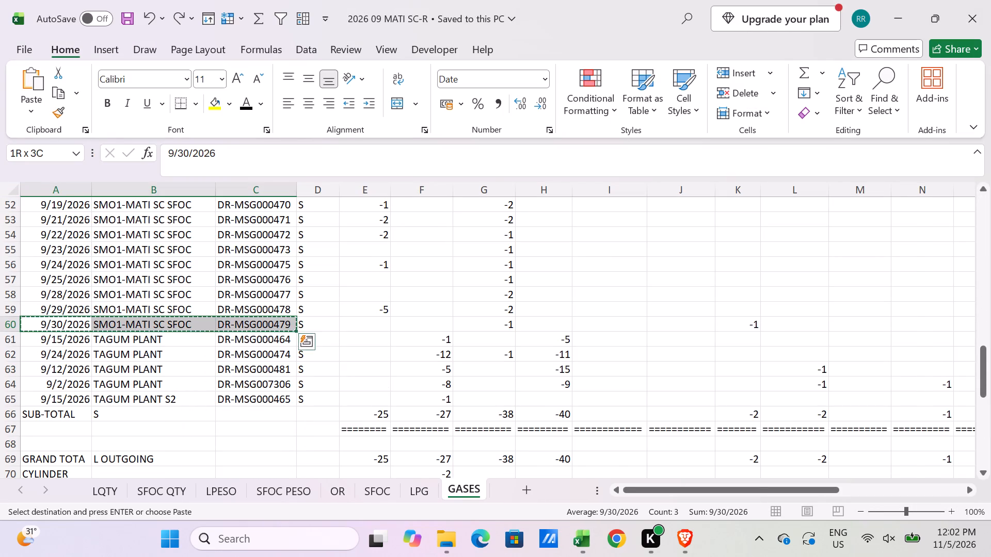
pyautogui.hotkey('alt', 'Tab')
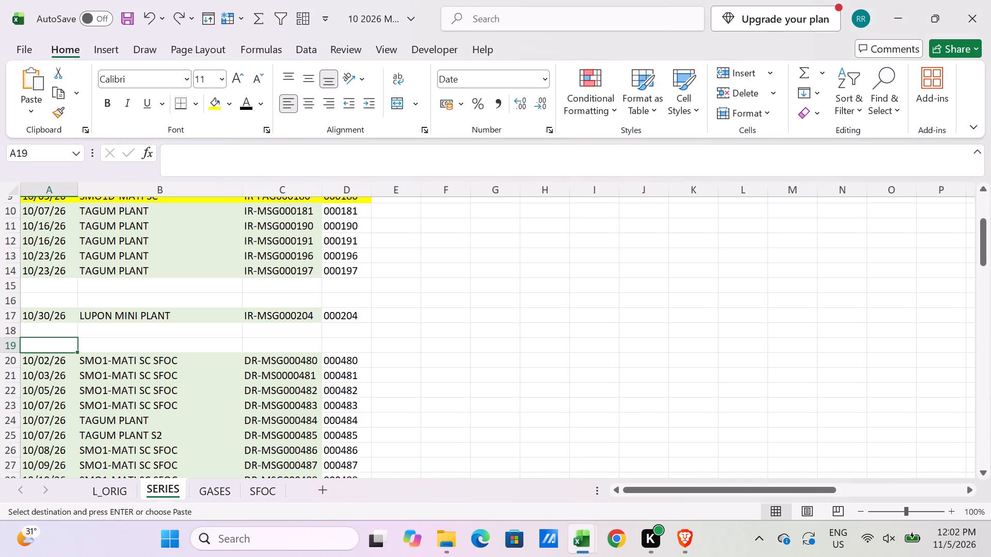
pyautogui.hotkey('alt', 'e')
pyautogui.write('SV')
pyautogui.press('Return')
# Extend the last-six-digits formula from D17 down to the DR-MSG000479 row and highlight A19:D19 yellow.
pyautogui.click(343, 319)
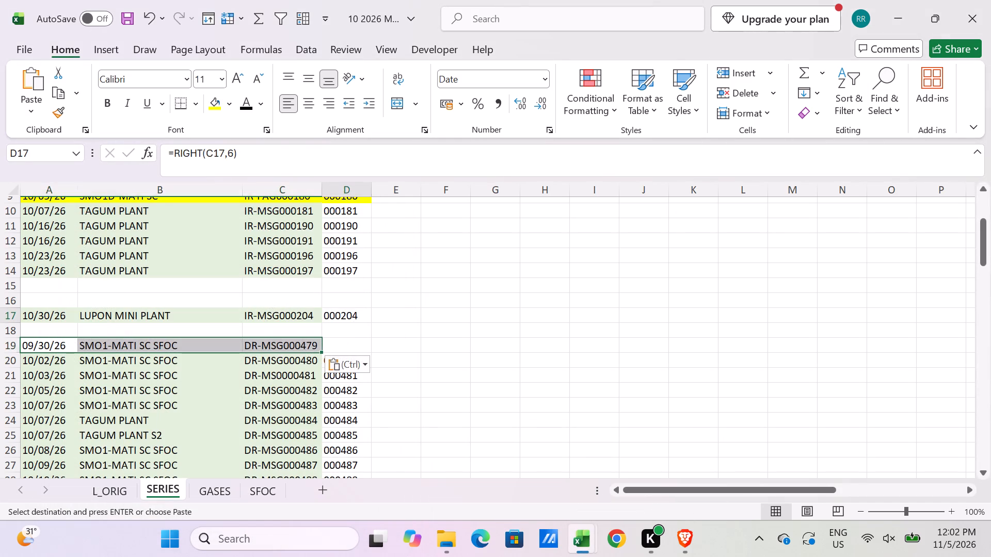
pyautogui.moveTo(370, 325); pyautogui.dragTo(368, 357)
pyautogui.moveTo(49, 346); pyautogui.dragTo(346, 348)
pyautogui.click(207, 102)
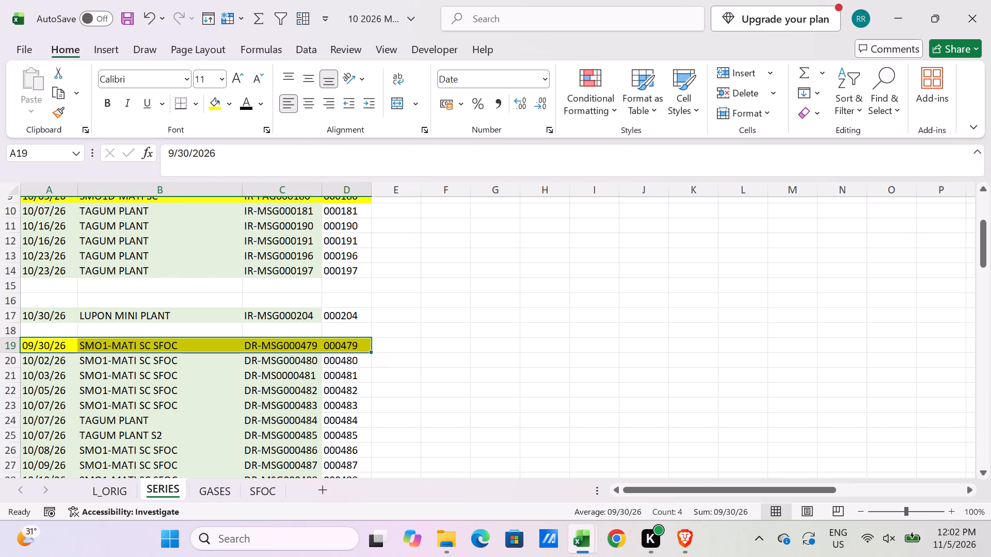
# Examine the IR-MSG entries on the 2026 09 MATI SC-R workbook's GASES sheet and check its SFOC sheet.
pyautogui.hotkey('alt', 'Tab')
pyautogui.scroll(10, 253, 466)
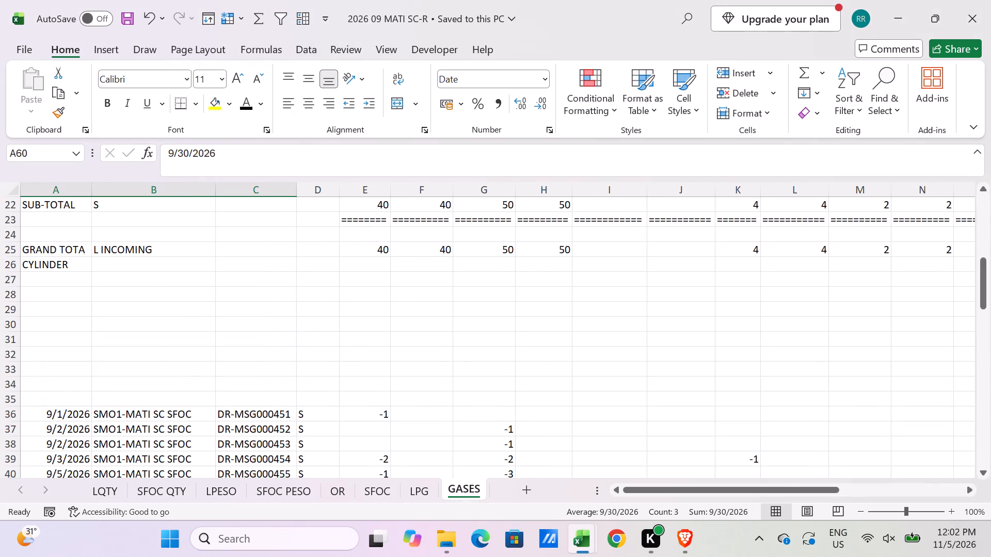
pyautogui.scroll(6, 253, 466)
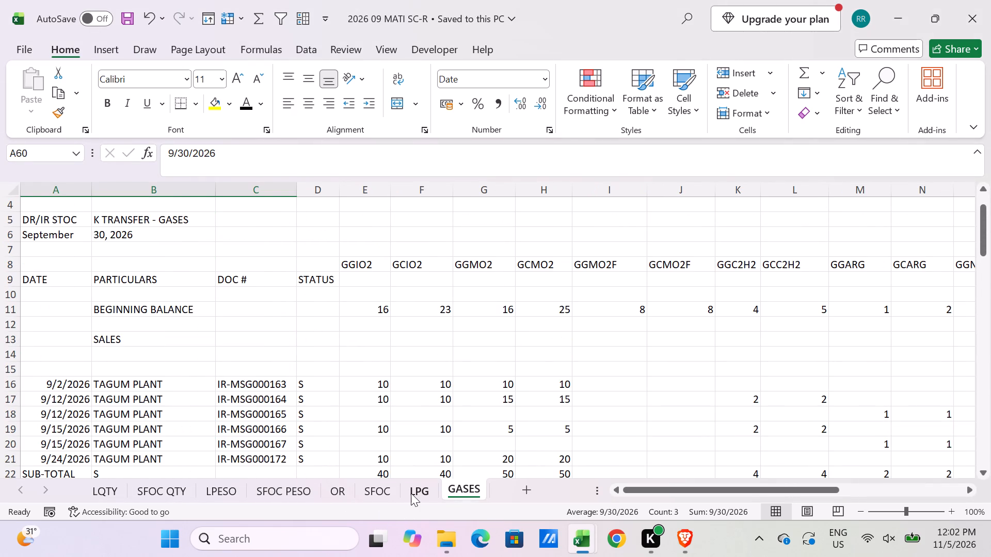
pyautogui.click(380, 488)
pyautogui.scroll(-5, 340, 467)
pyautogui.click(462, 495)
pyautogui.scroll(1, 381, 462)
pyautogui.scroll(-3, 380, 458)
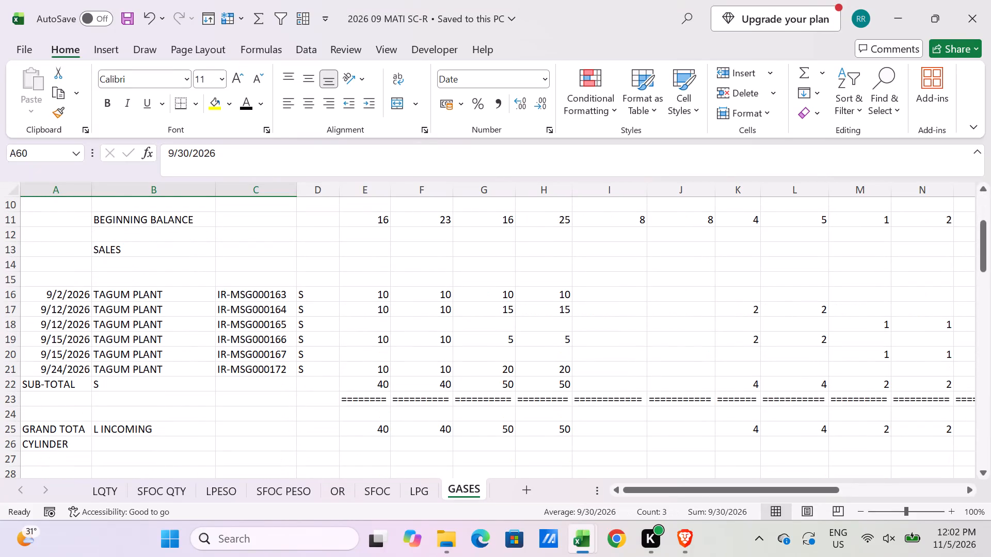
pyautogui.scroll(-2, 380, 458)
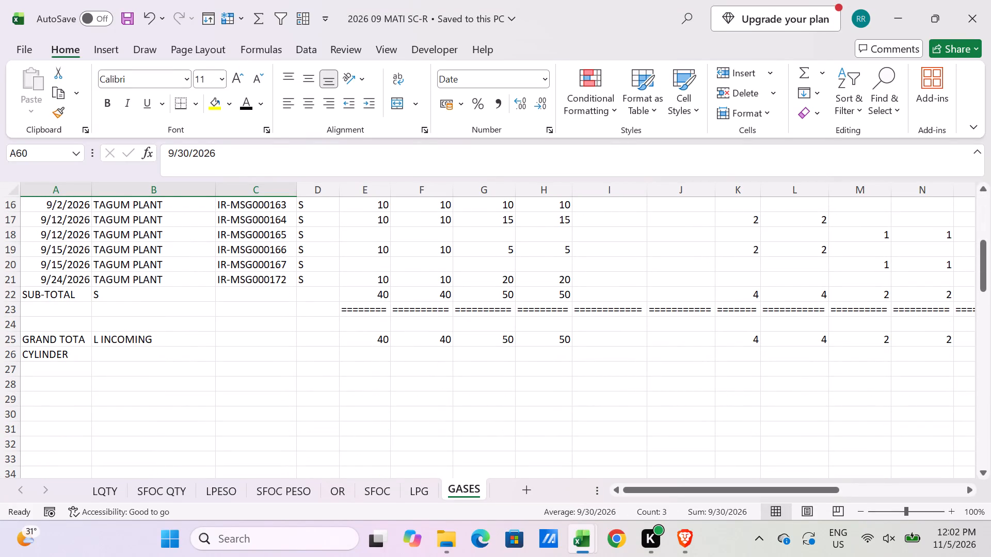
# Review the IR and DR series entries and highlighted rows on the 10 2026 MATI SC workbook's SERIES sheet.
pyautogui.click(570, 539)
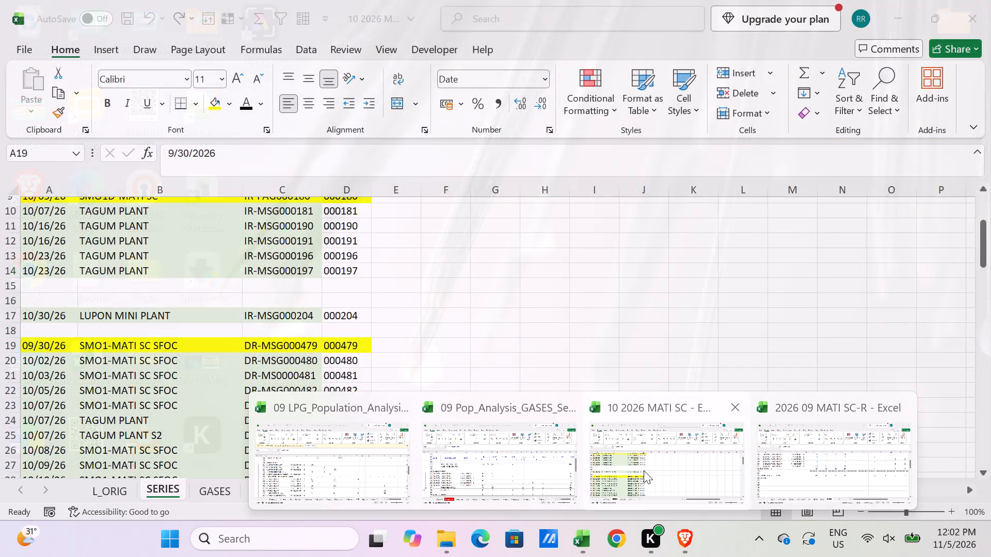
pyautogui.click(656, 470)
pyautogui.scroll(3, 431, 429)
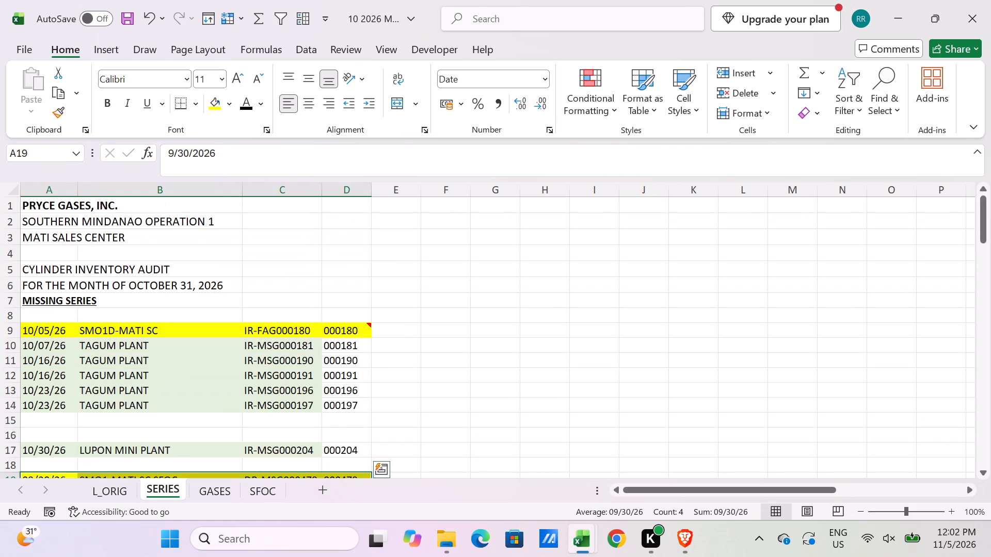
pyautogui.scroll(-3, 431, 429)
pyautogui.scroll(-1, 329, 469)
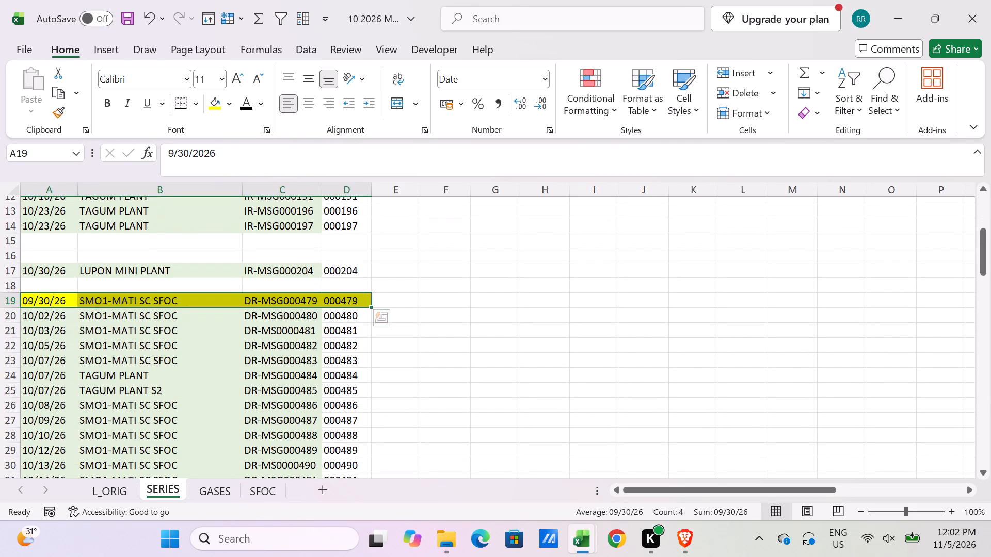
pyautogui.scroll(2, 329, 469)
pyautogui.scroll(-1, 330, 468)
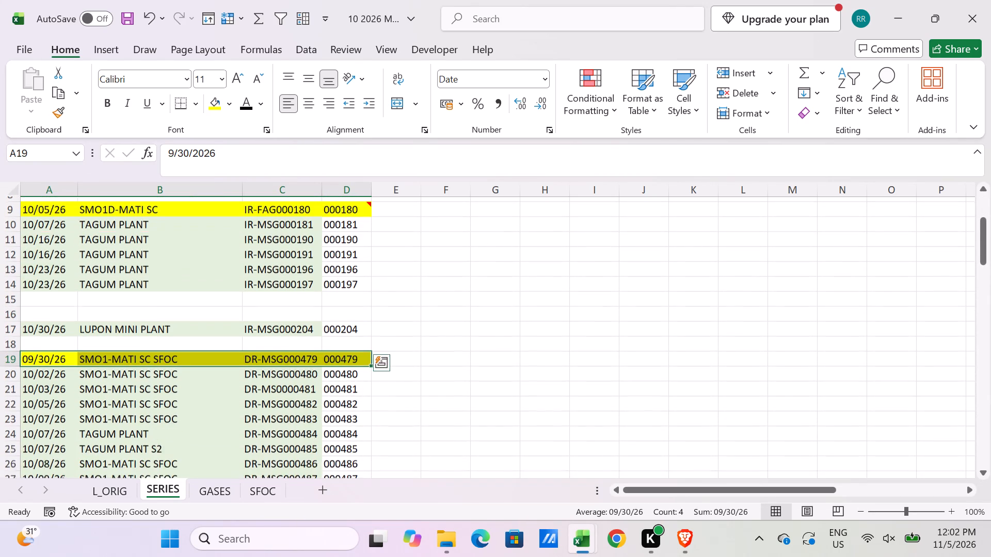
pyautogui.scroll(1, 330, 468)
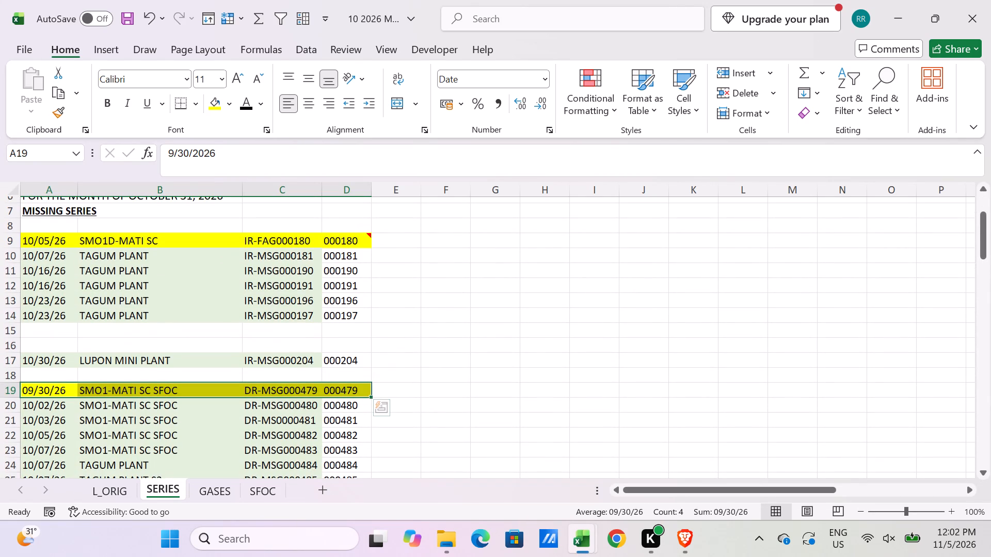
# Examine the incoming and outgoing document numbers on the October workbook's GASES sheet.
pyautogui.click(209, 495)
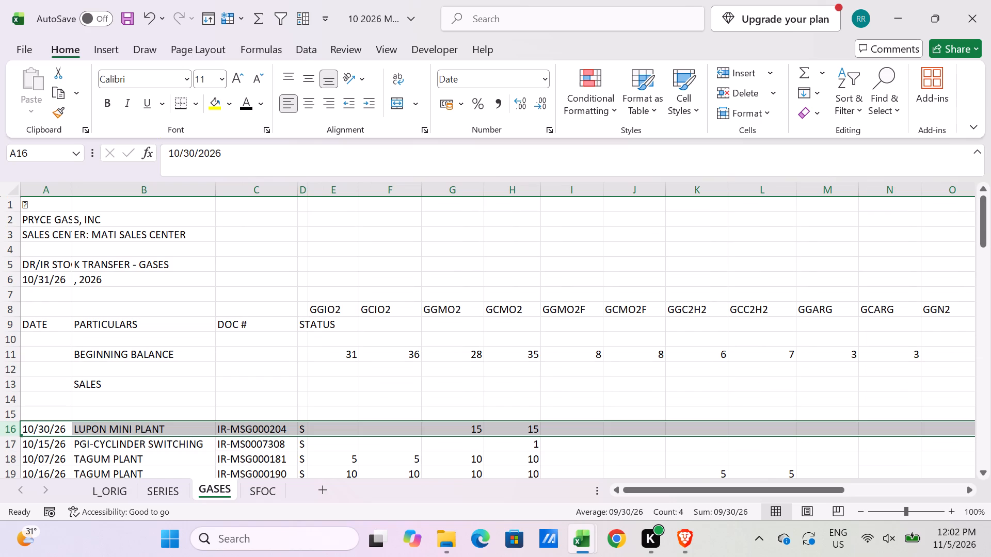
pyautogui.scroll(-10, 244, 466)
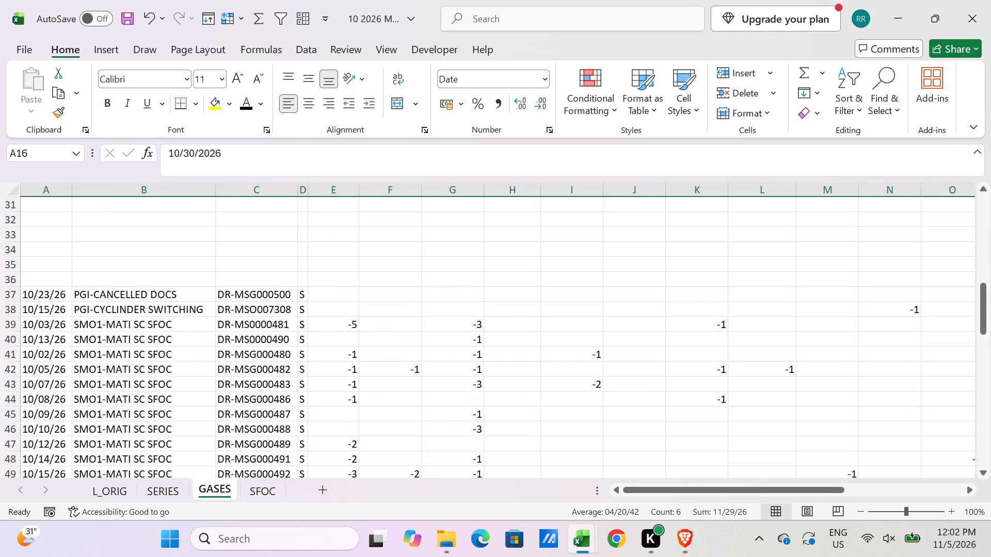
pyautogui.scroll(-2, 250, 465)
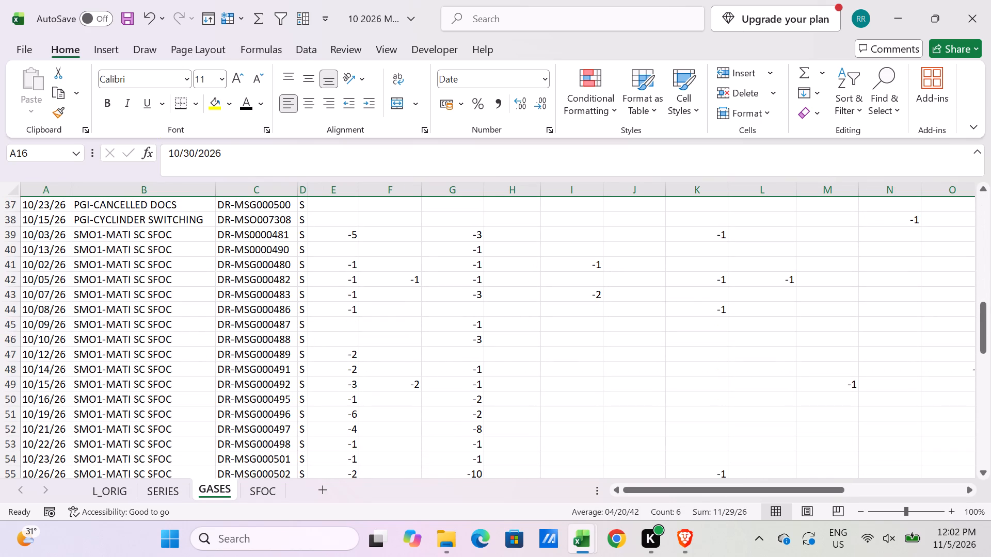
pyautogui.scroll(-2, 235, 445)
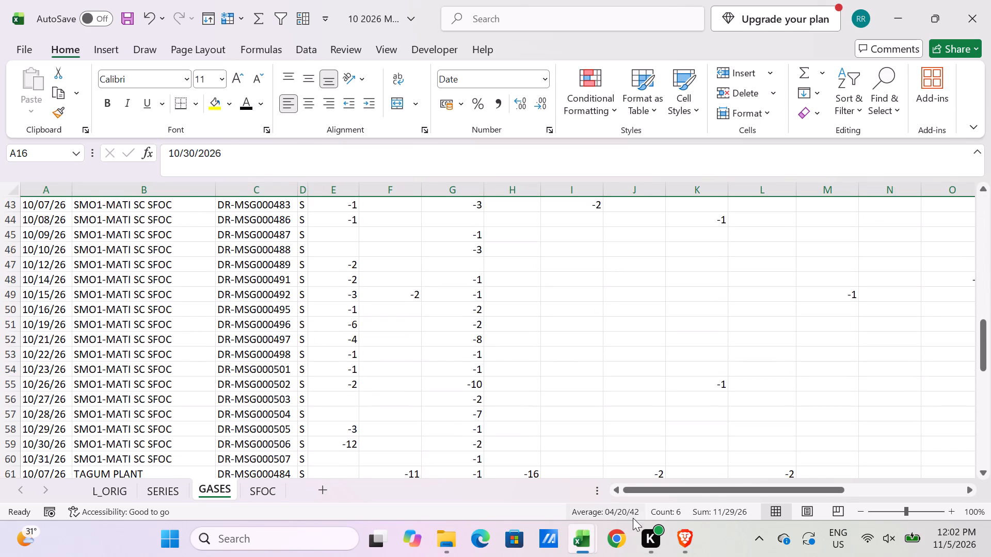